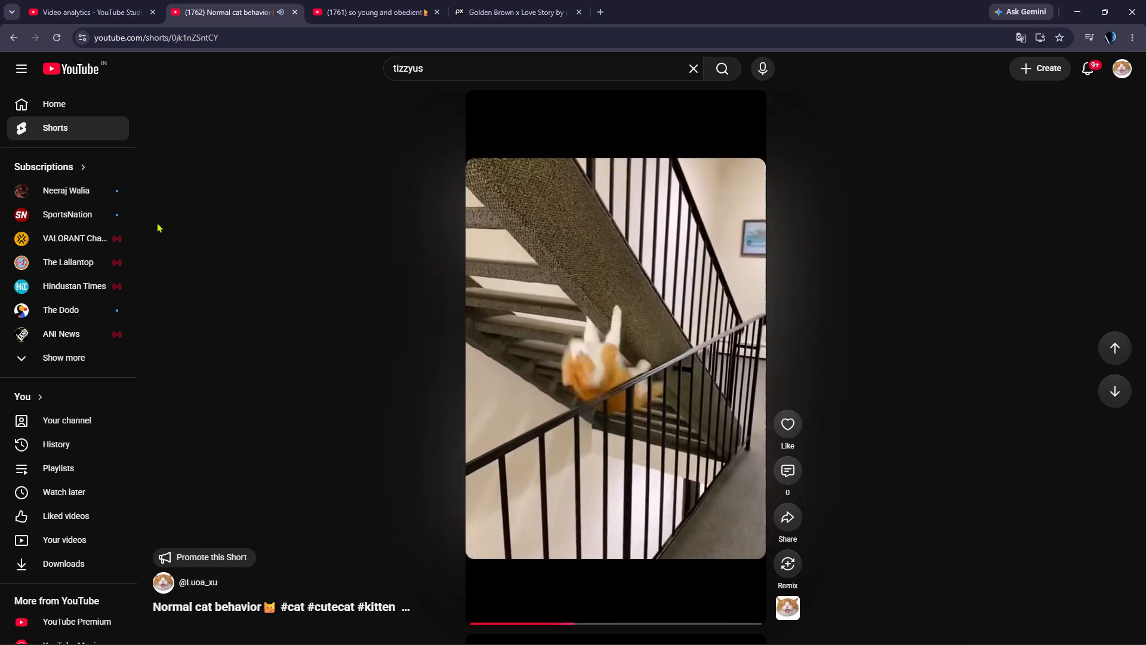
# Watch the channel's "why is he retiring?" Short, and look over the YouTube home feed.
pyautogui.click(11, 33)
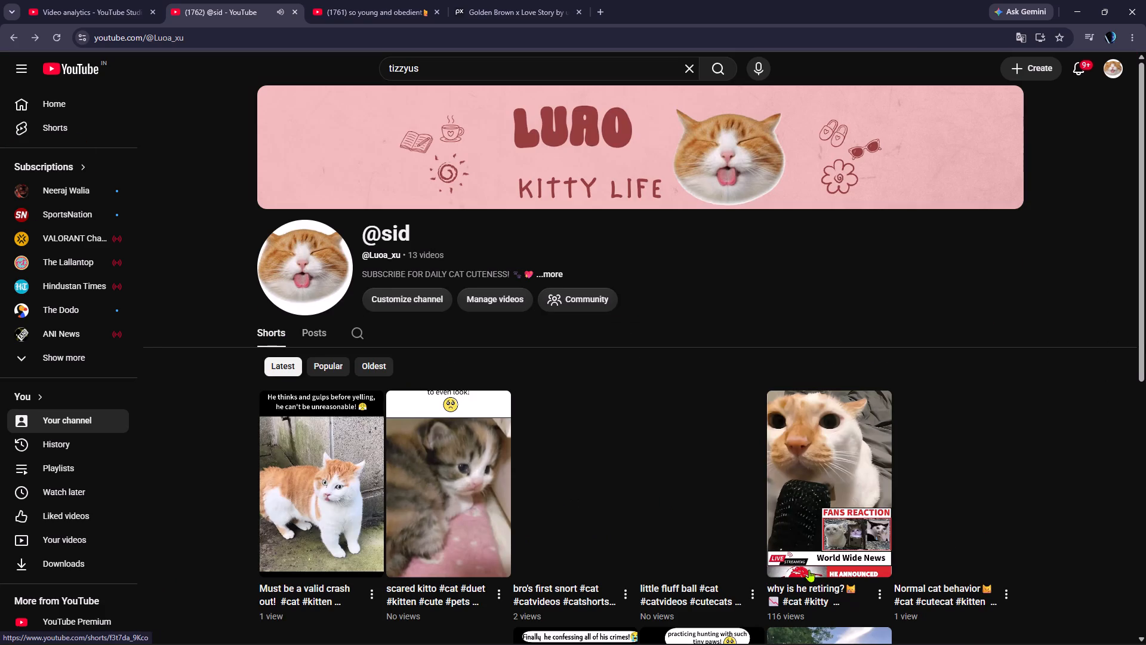
pyautogui.click(808, 532)
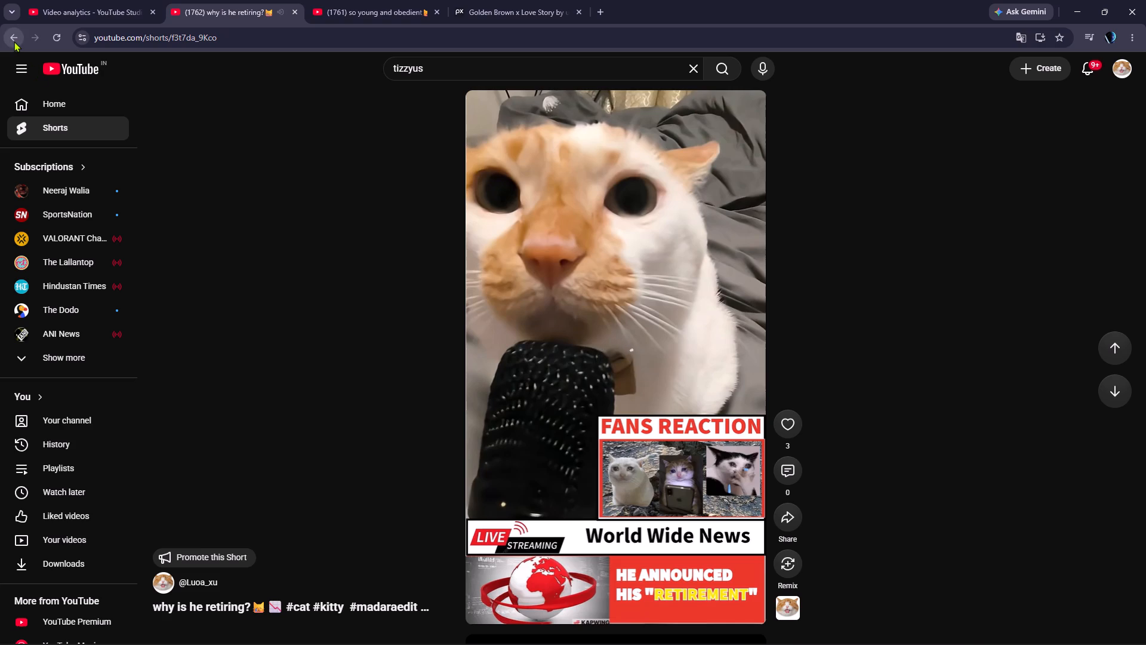
pyautogui.click(14, 41)
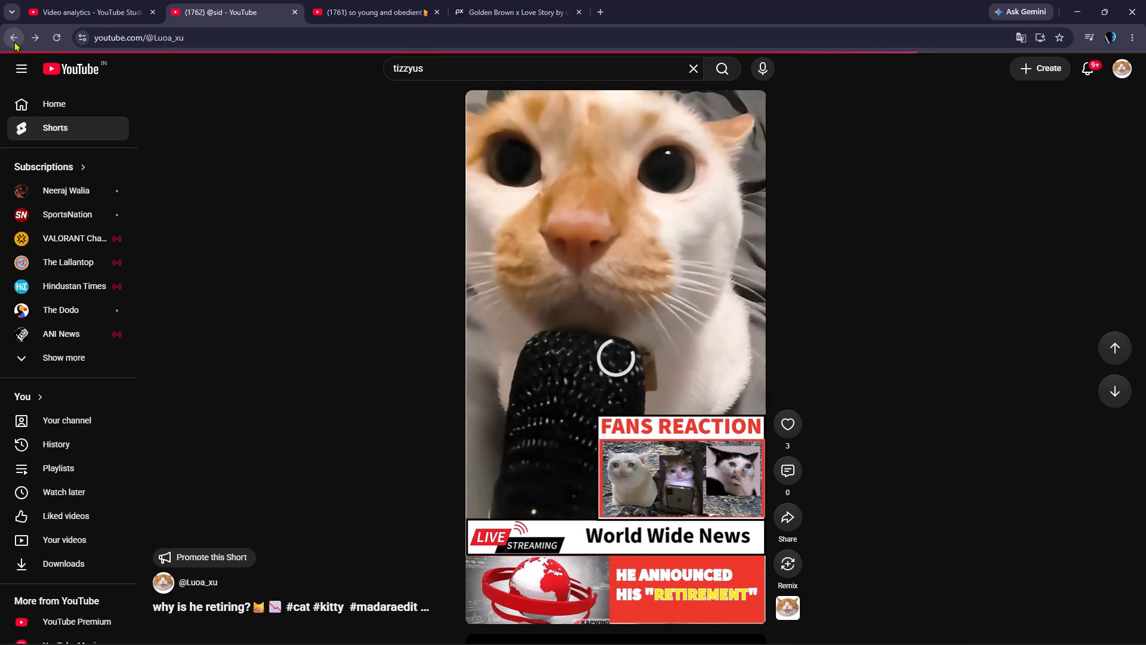
pyautogui.click(14, 41)
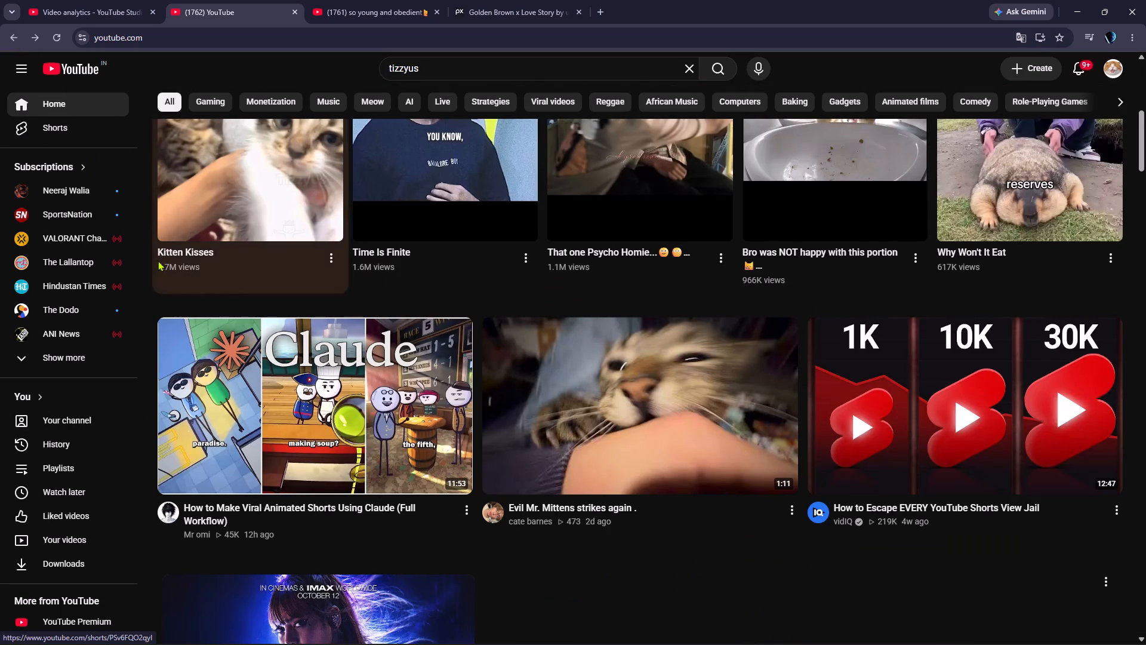
pyautogui.scroll(1, 149, 268)
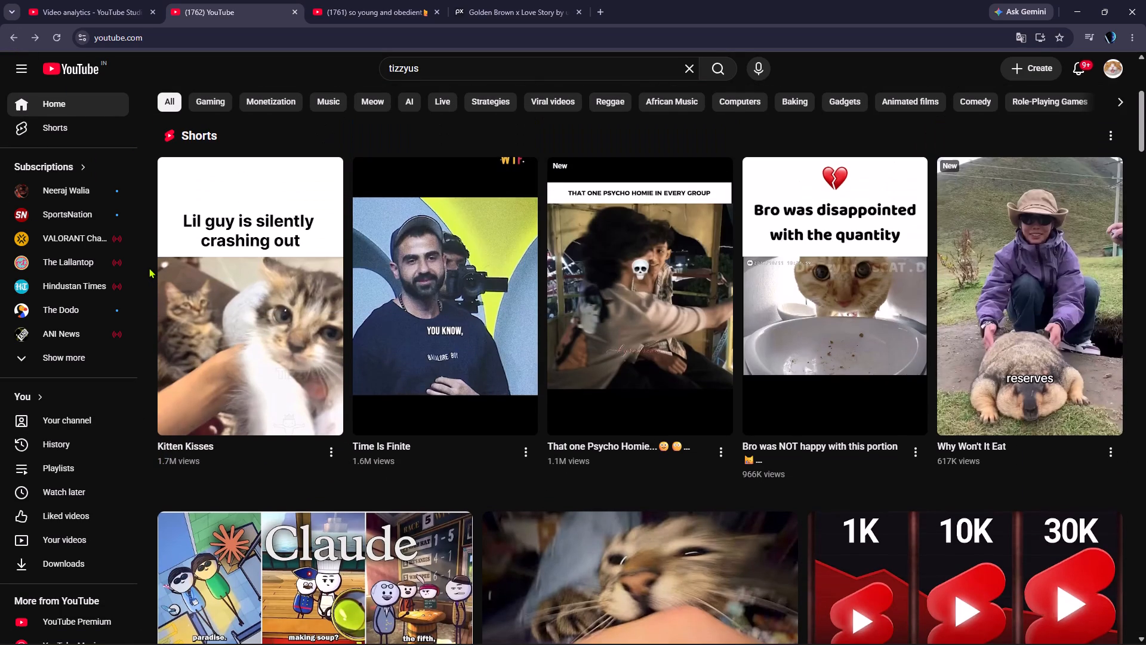
pyautogui.scroll(3, 149, 268)
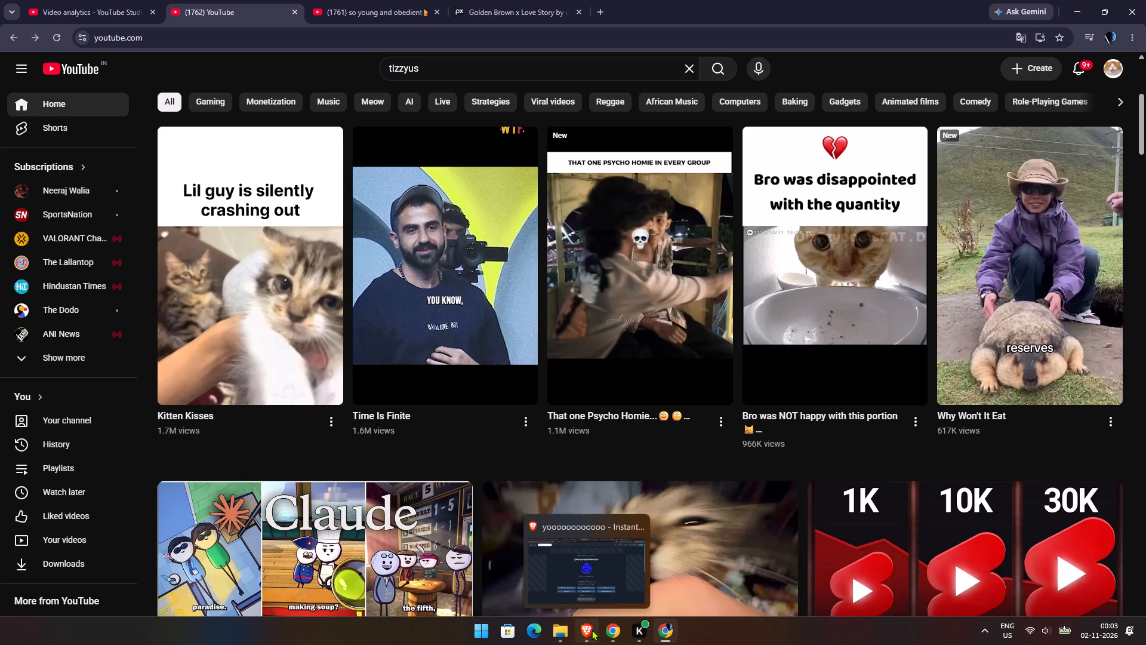
# Switch to the Brave browser and leave the open Adobe Express project for the Adobe Express home page.
pyautogui.click(589, 578)
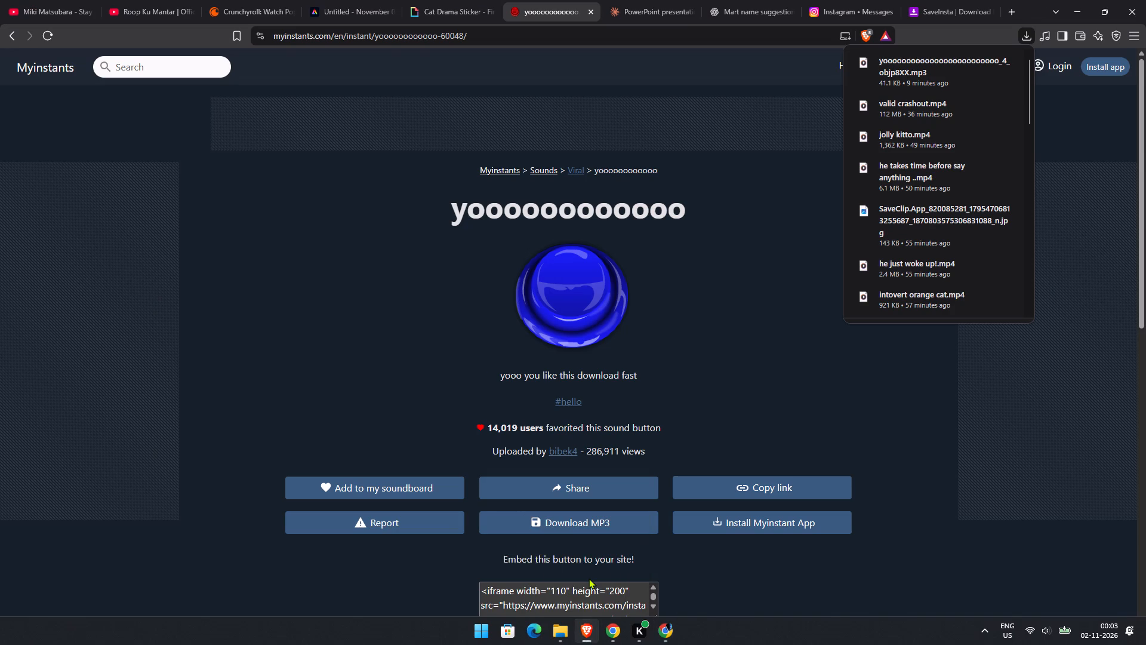
pyautogui.click(362, 0)
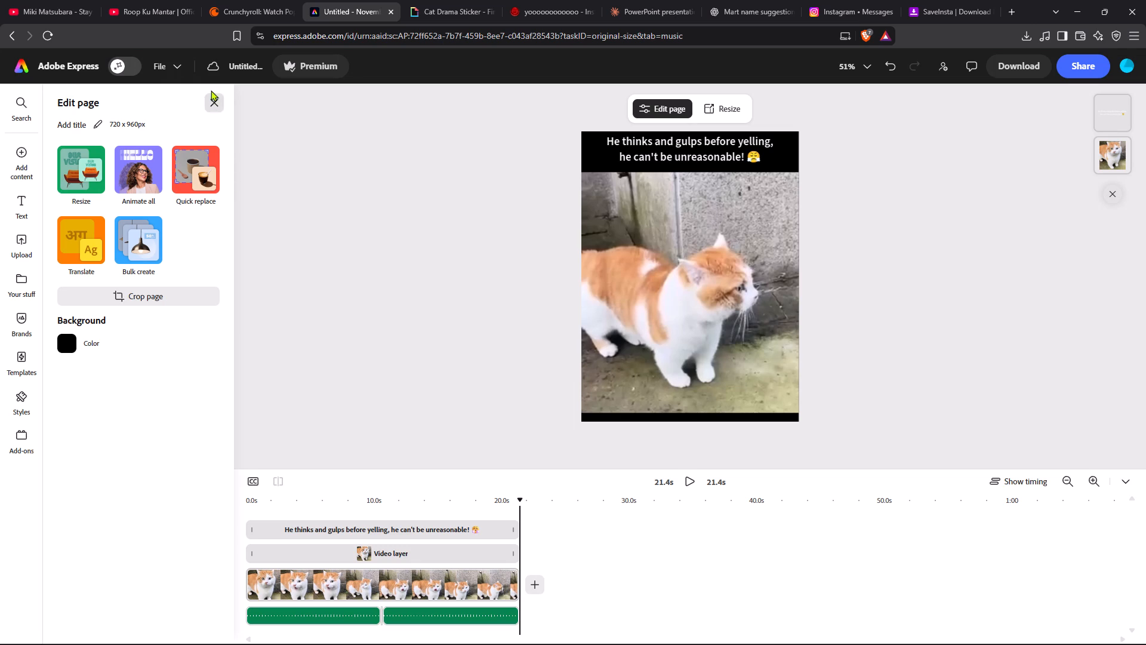
pyautogui.click(54, 66)
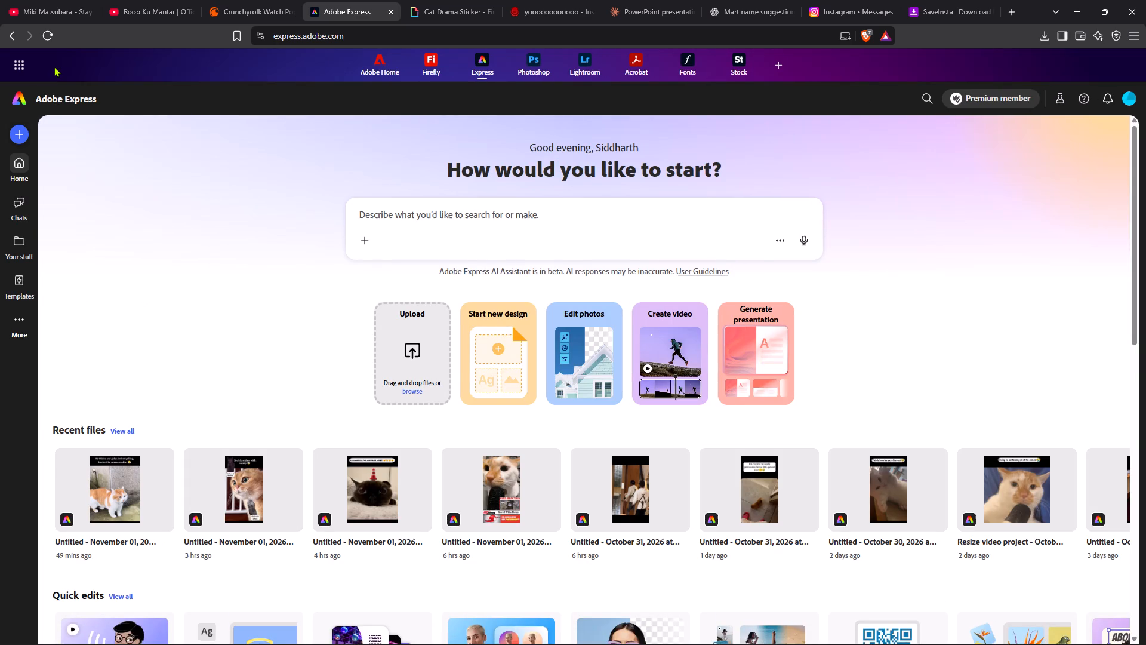
# Upload the "cat loaf" video from the Videos > kitties > Raw folder and start an Edit video project with it.
pyautogui.click(432, 372)
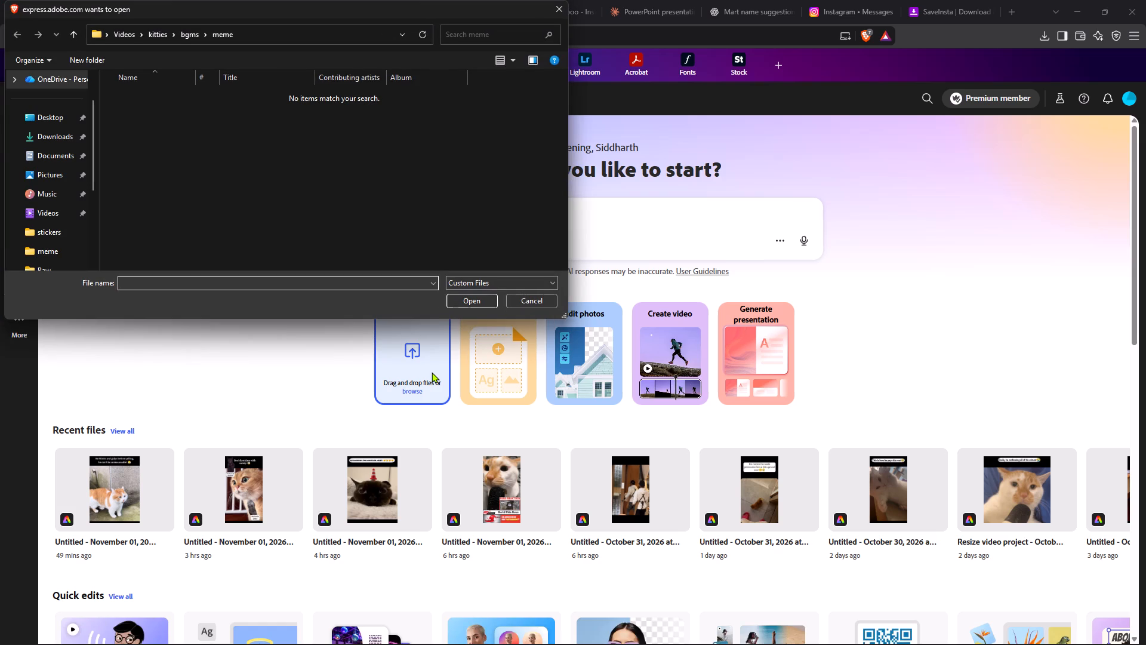
pyautogui.doubleClick(162, 32)
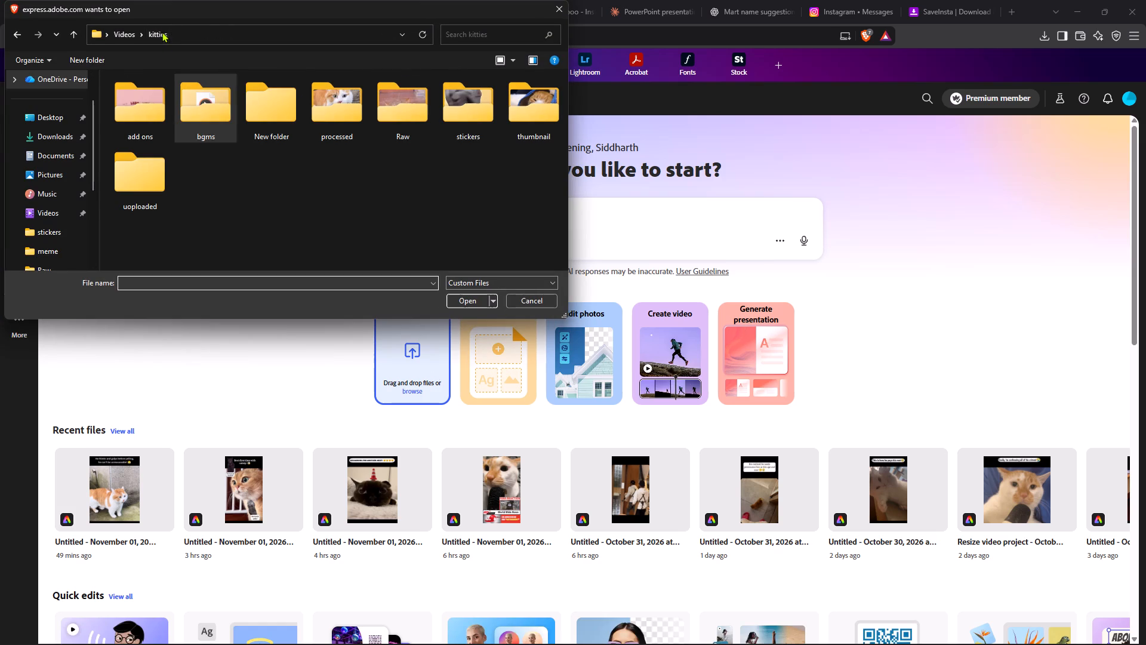
pyautogui.doubleClick(405, 118)
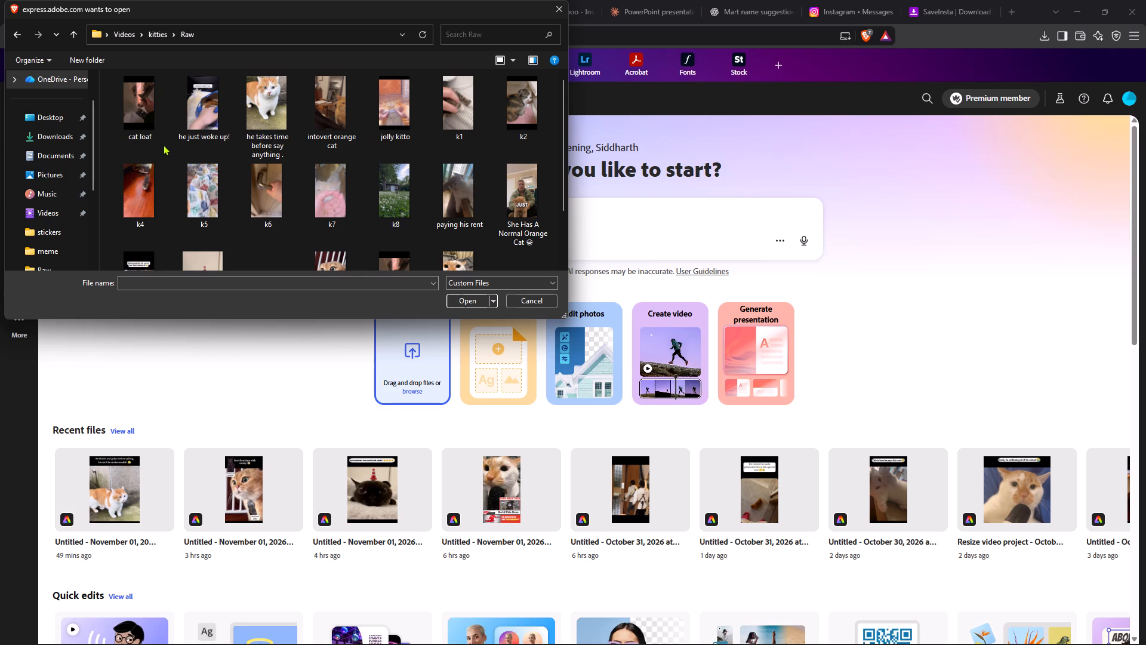
pyautogui.click(135, 126)
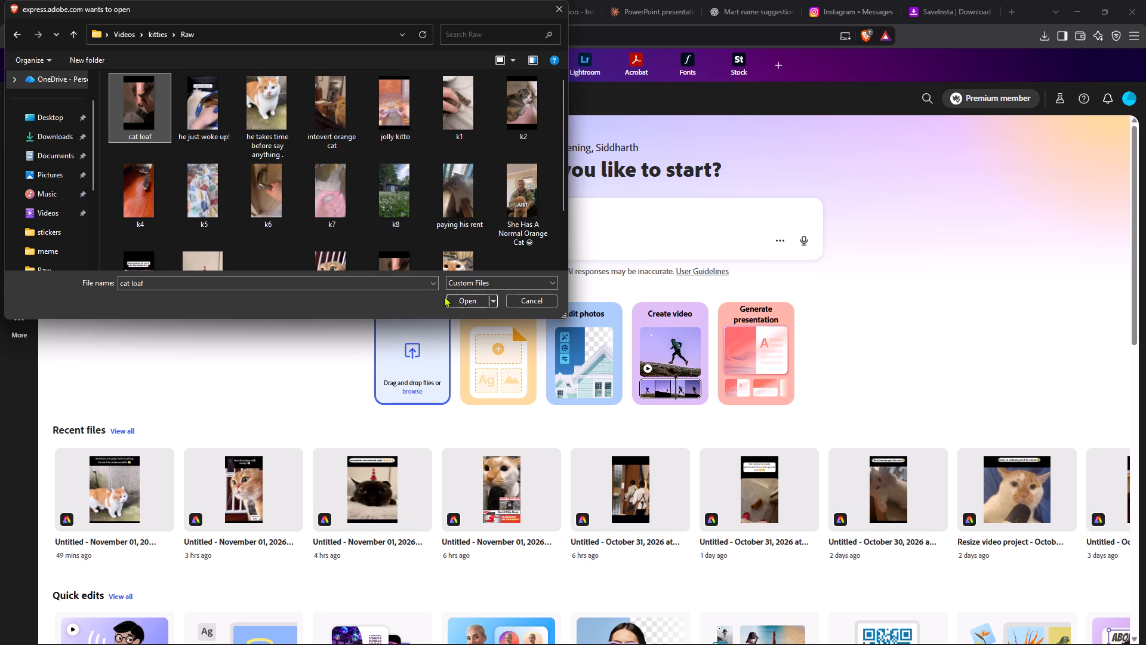
pyautogui.click(458, 300)
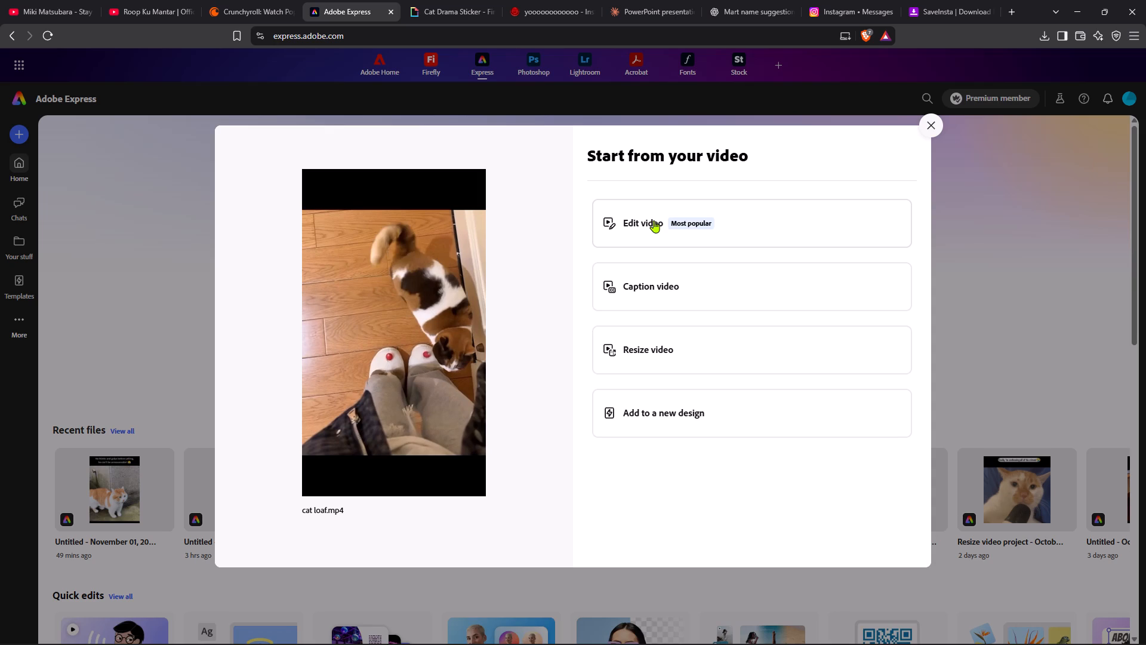
pyautogui.click(654, 220)
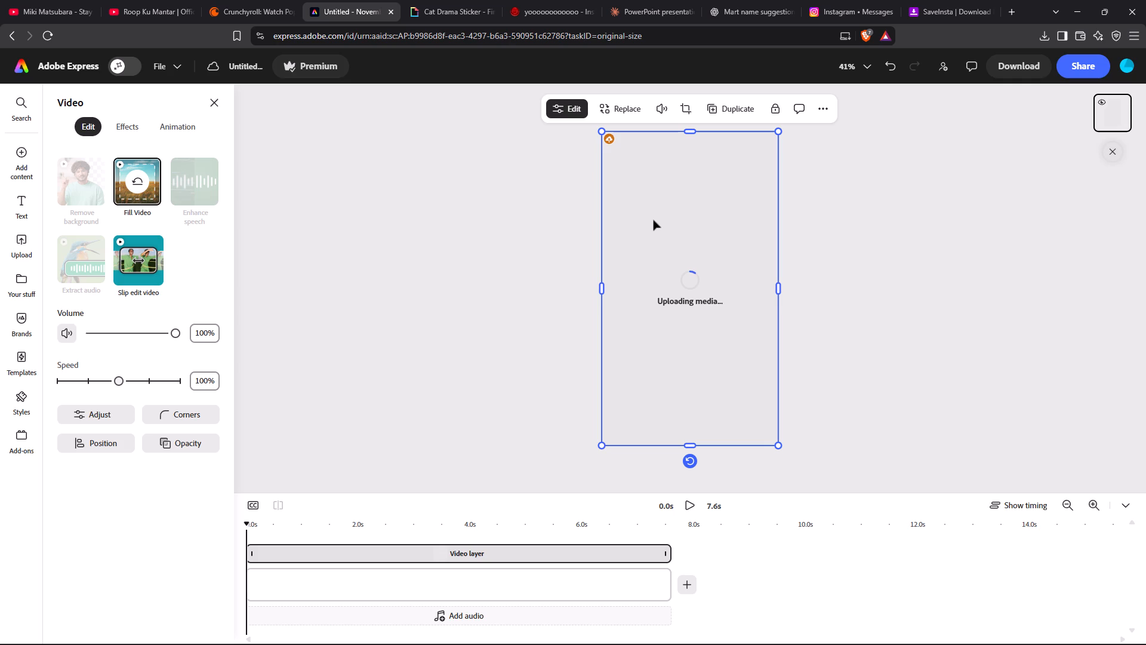
# Search Google for "moca moca moca lala bgm" in a new browser tab.
pyautogui.click(1007, 13)
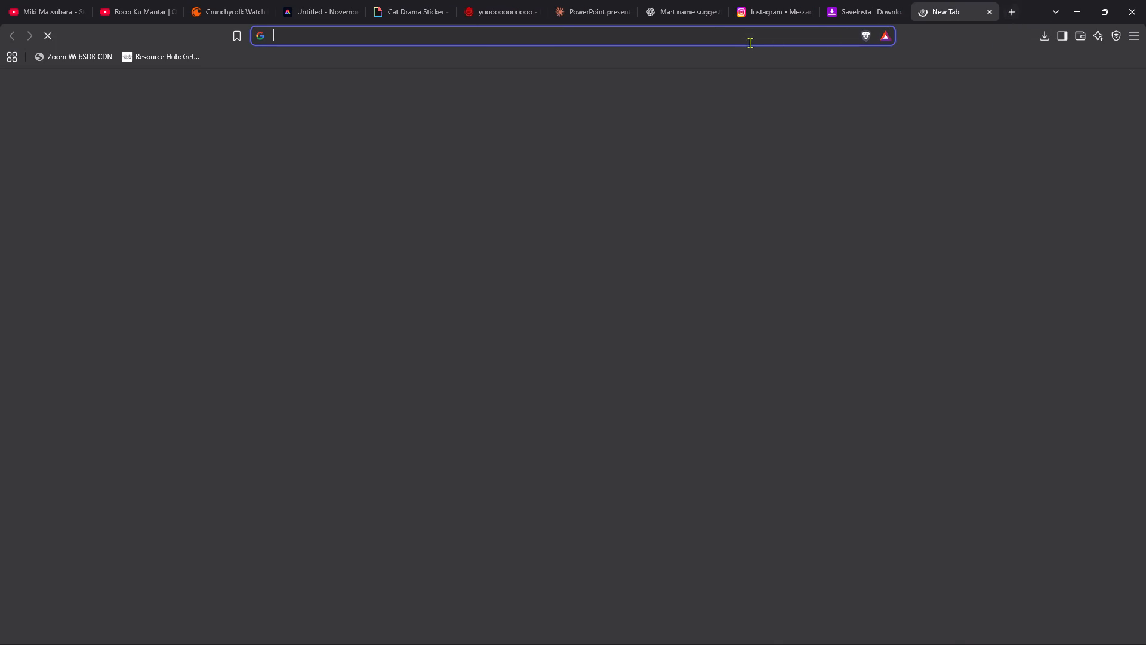
pyautogui.write('mo')
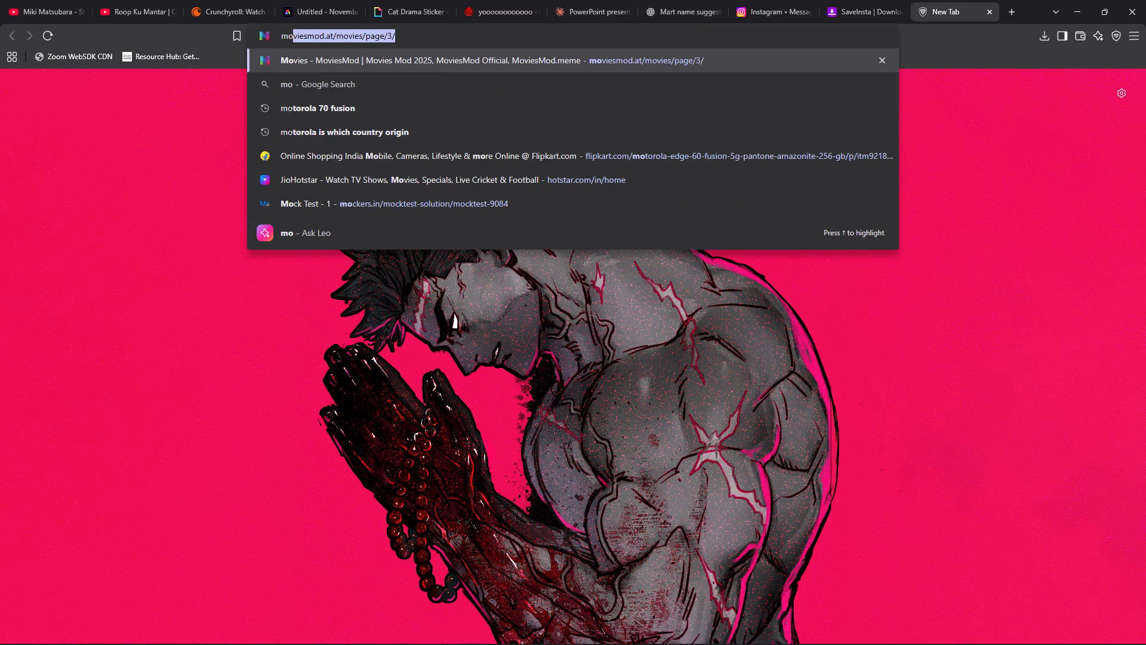
pyautogui.write('ca moca')
pyautogui.press('space')
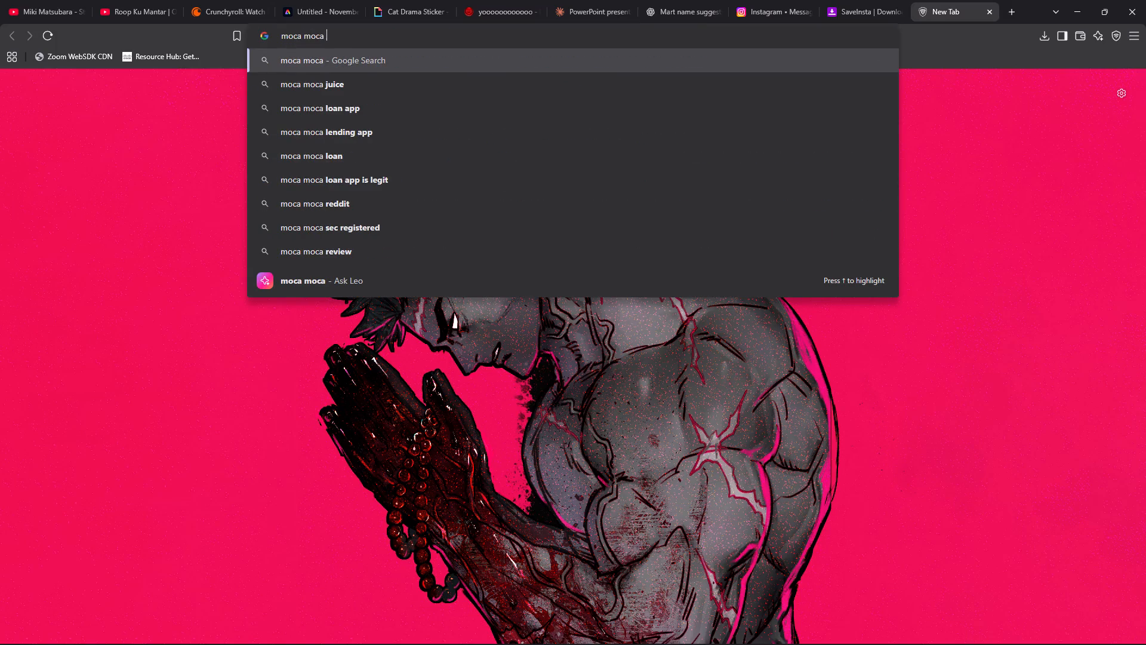
pyautogui.write('moc')
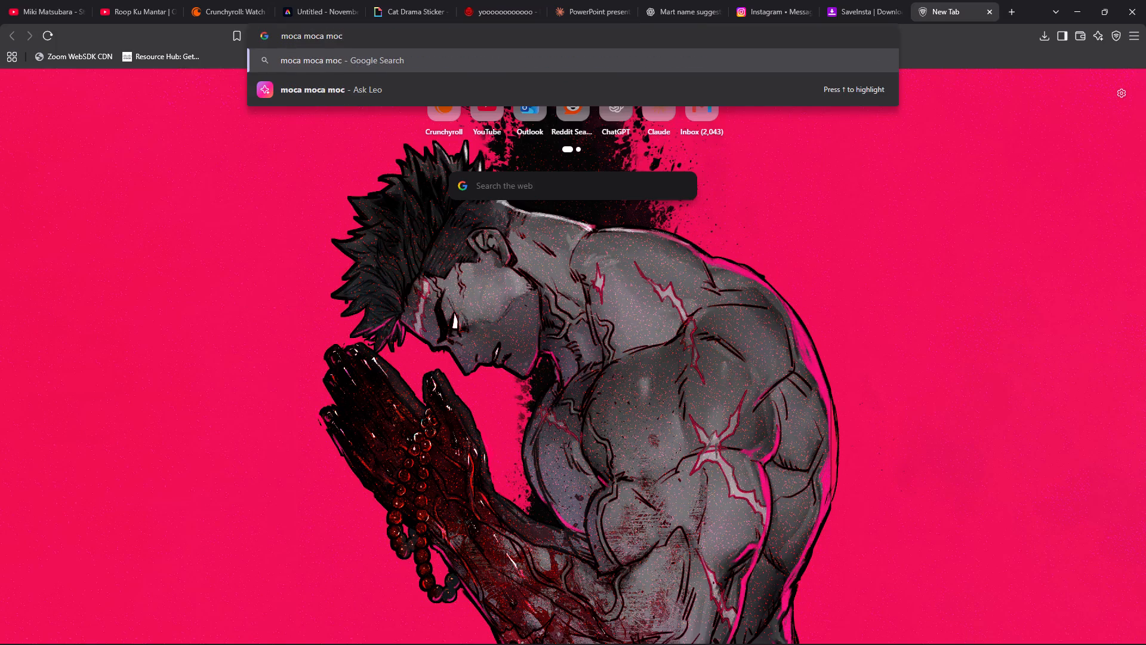
pyautogui.write('a lala')
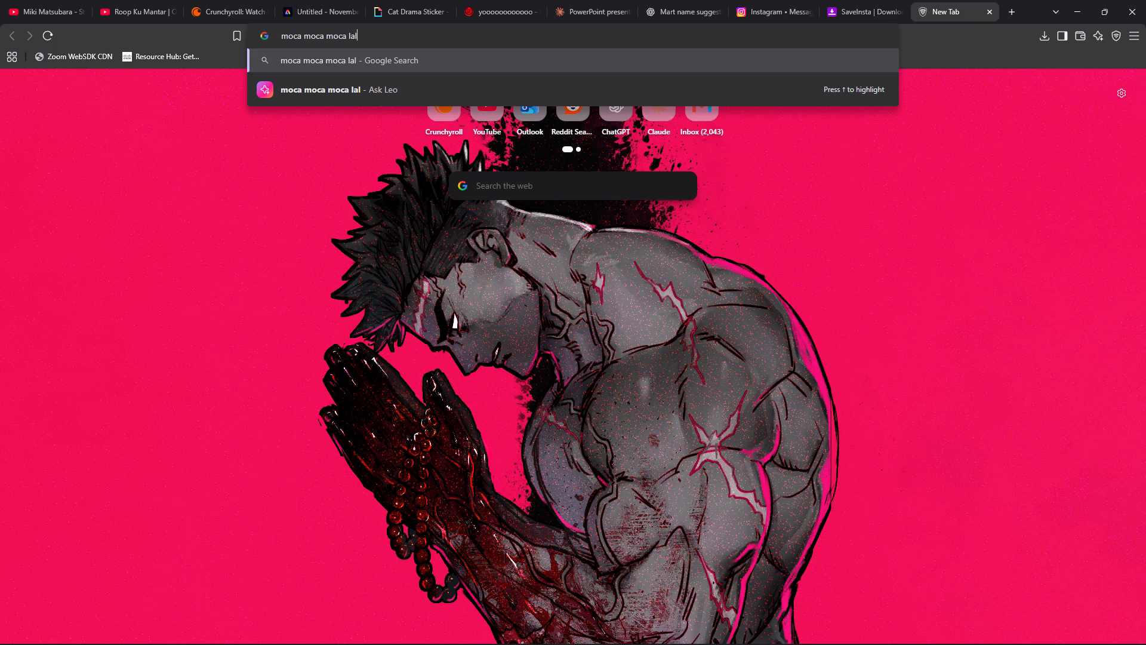
pyautogui.press('space')
pyautogui.write('bgm')
pyautogui.press('Return')
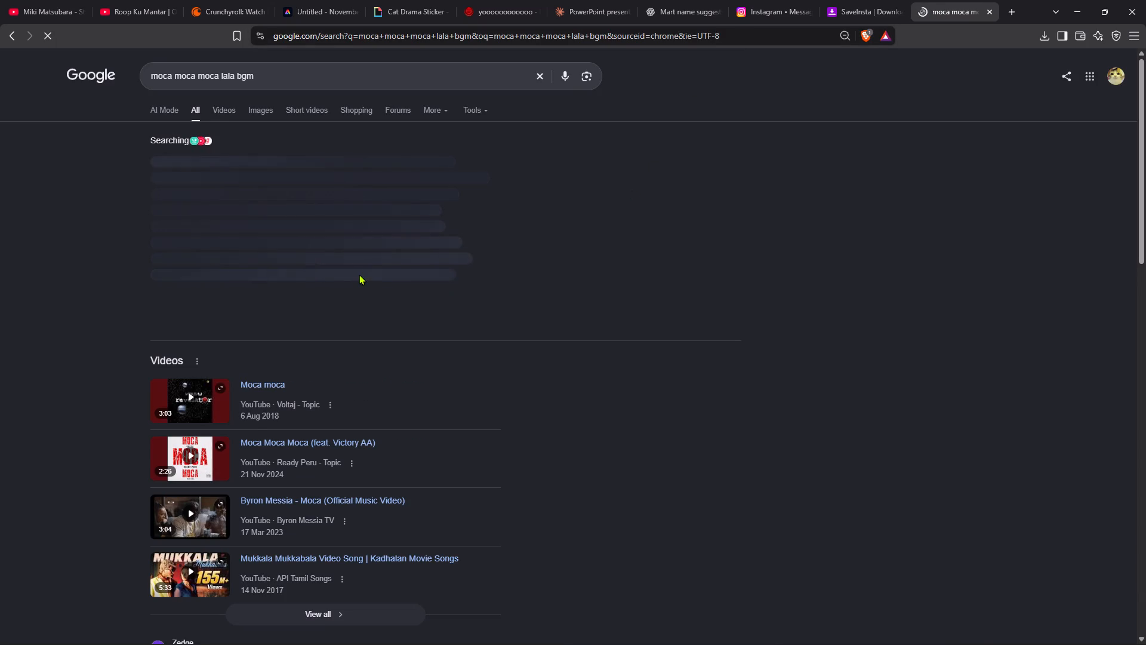
# Preview the "Muqabala 1" ringtone on Zedge's Mukkala Muqabala Theme page, and return to the search results.
pyautogui.scroll(-1, 283, 225)
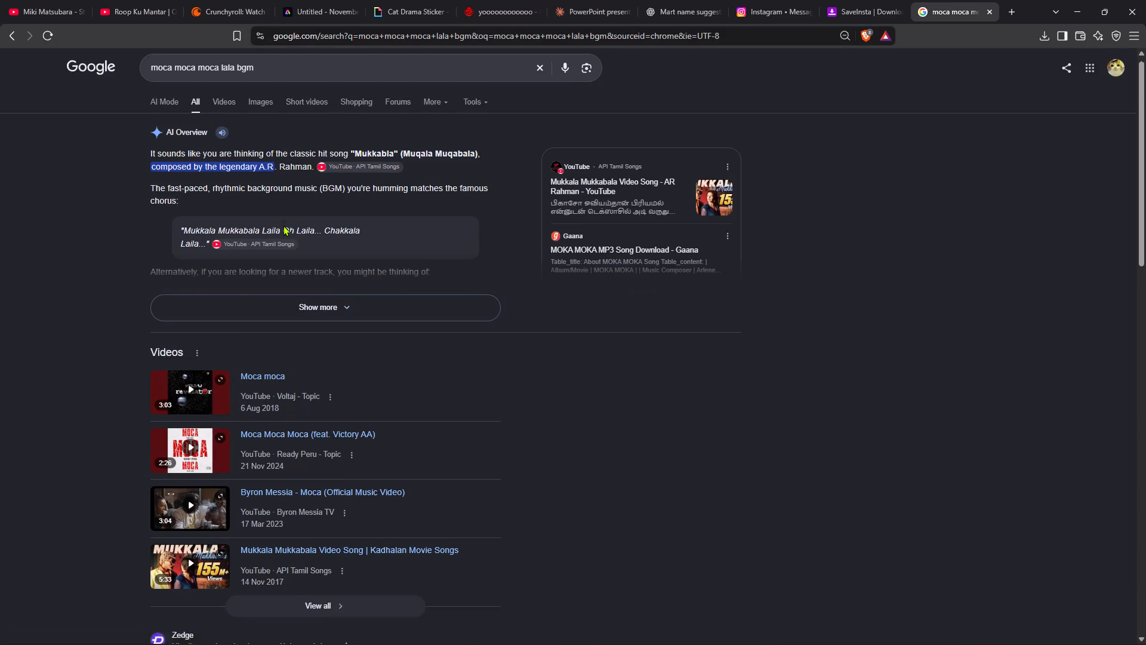
pyautogui.scroll(-2, 283, 225)
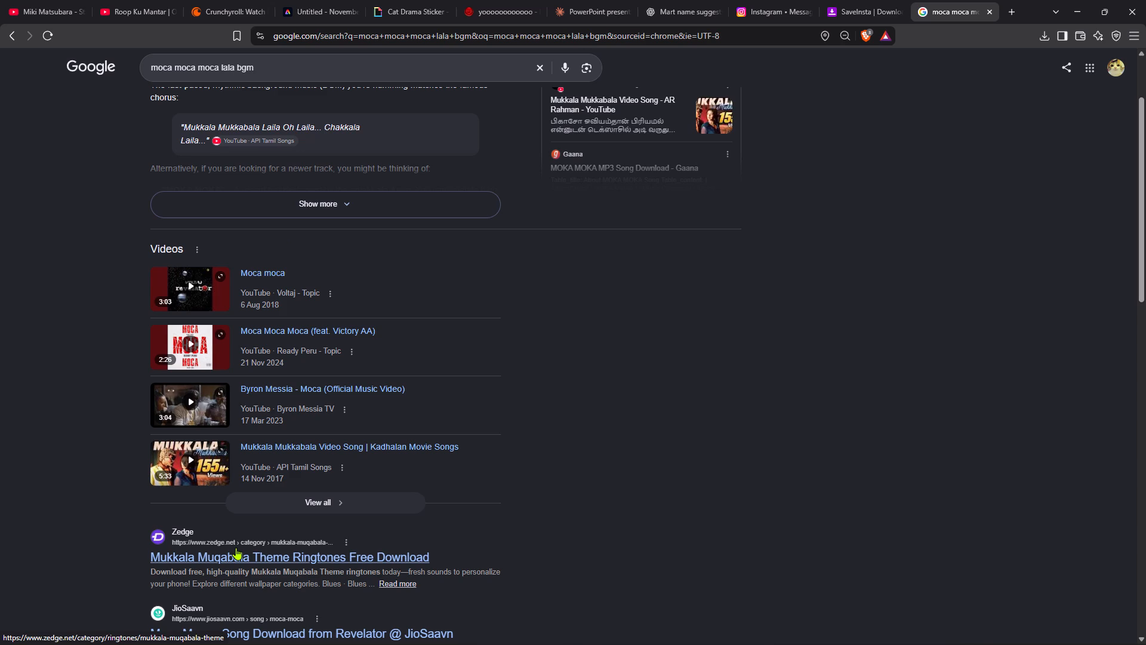
pyautogui.click(236, 548)
pyautogui.click(244, 216)
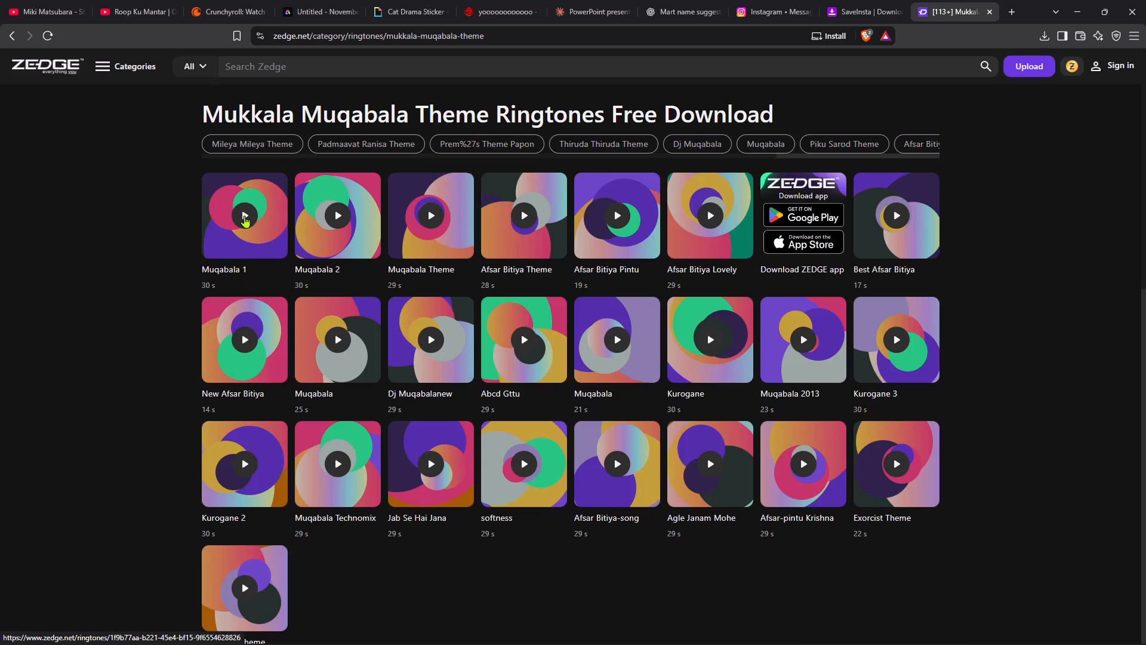
pyautogui.click(244, 216)
pyautogui.click(13, 39)
pyautogui.scroll(-3, 181, 275)
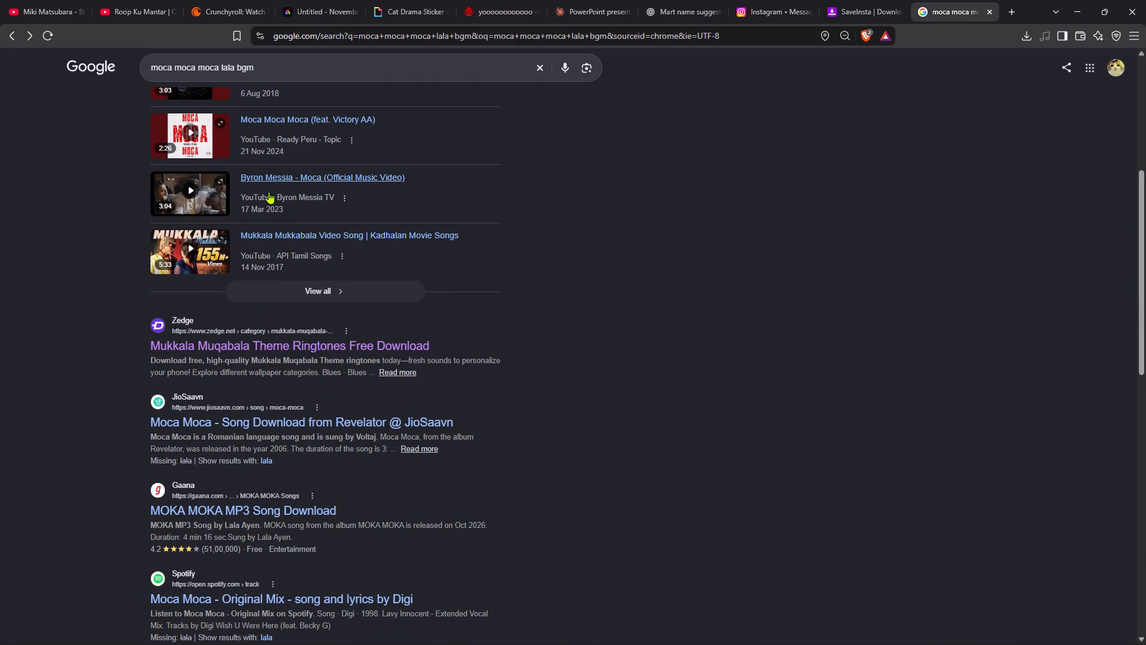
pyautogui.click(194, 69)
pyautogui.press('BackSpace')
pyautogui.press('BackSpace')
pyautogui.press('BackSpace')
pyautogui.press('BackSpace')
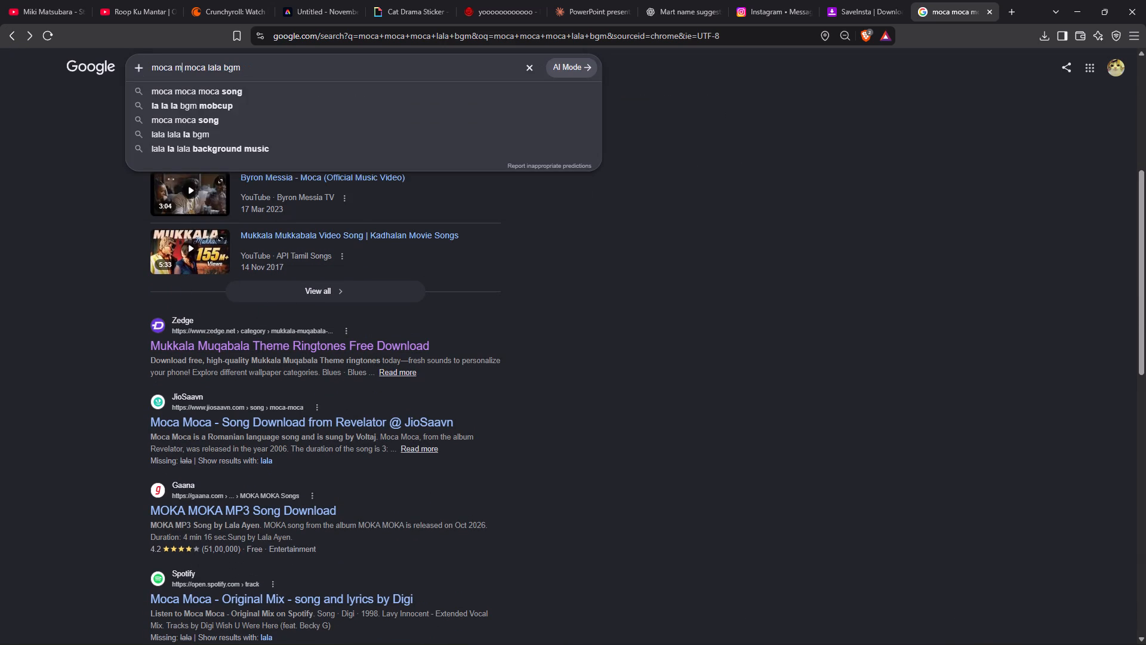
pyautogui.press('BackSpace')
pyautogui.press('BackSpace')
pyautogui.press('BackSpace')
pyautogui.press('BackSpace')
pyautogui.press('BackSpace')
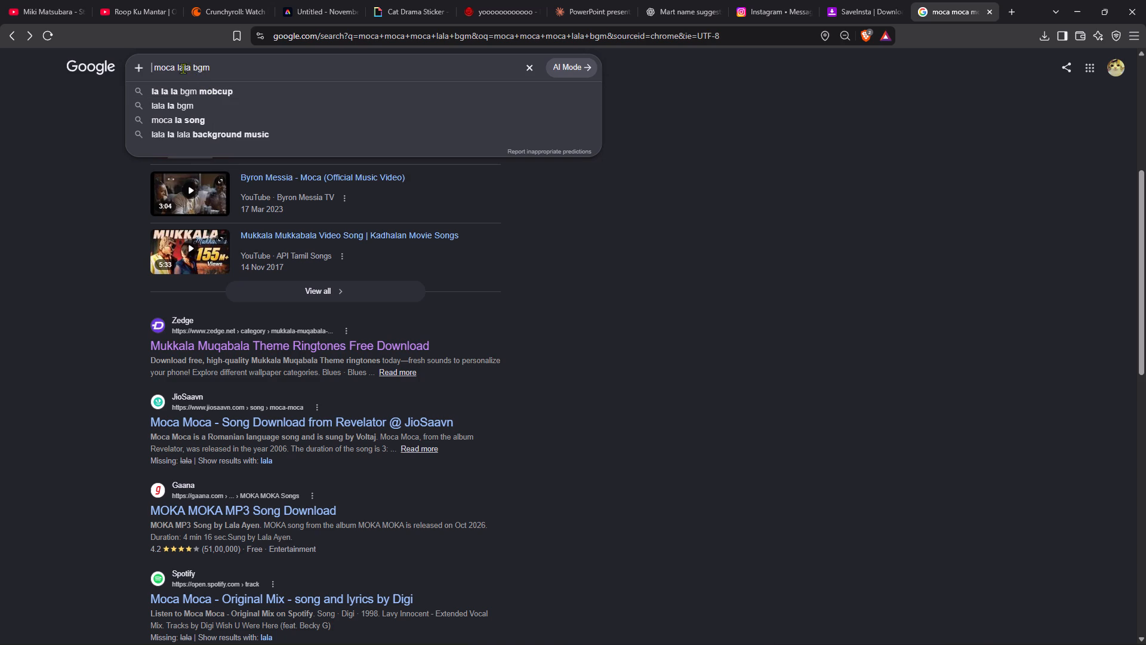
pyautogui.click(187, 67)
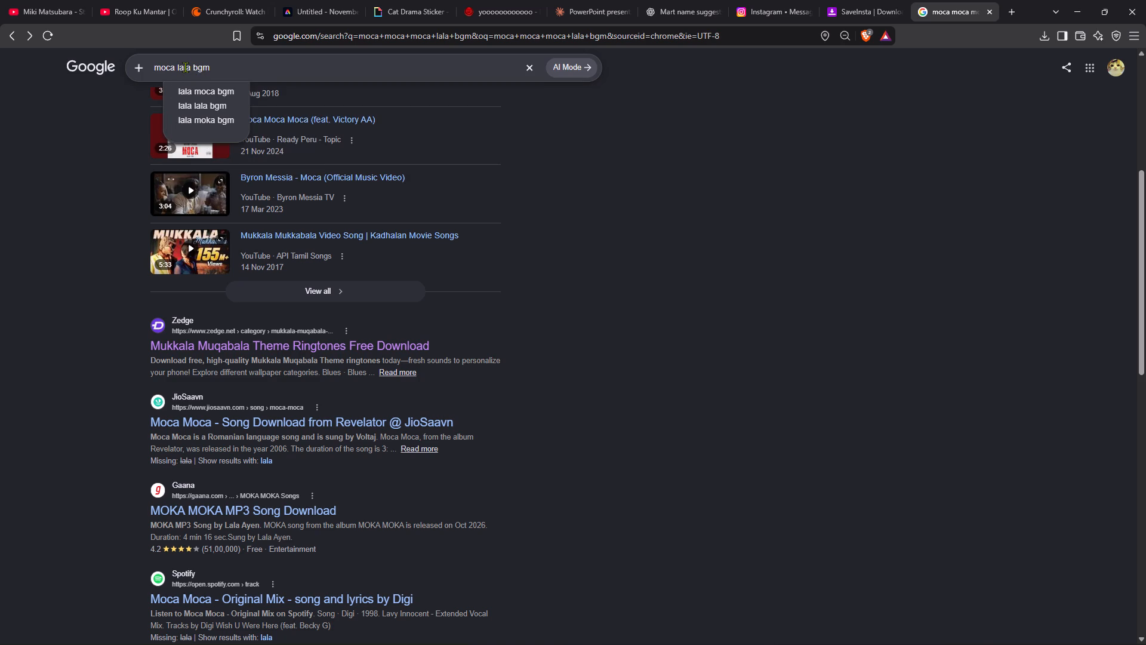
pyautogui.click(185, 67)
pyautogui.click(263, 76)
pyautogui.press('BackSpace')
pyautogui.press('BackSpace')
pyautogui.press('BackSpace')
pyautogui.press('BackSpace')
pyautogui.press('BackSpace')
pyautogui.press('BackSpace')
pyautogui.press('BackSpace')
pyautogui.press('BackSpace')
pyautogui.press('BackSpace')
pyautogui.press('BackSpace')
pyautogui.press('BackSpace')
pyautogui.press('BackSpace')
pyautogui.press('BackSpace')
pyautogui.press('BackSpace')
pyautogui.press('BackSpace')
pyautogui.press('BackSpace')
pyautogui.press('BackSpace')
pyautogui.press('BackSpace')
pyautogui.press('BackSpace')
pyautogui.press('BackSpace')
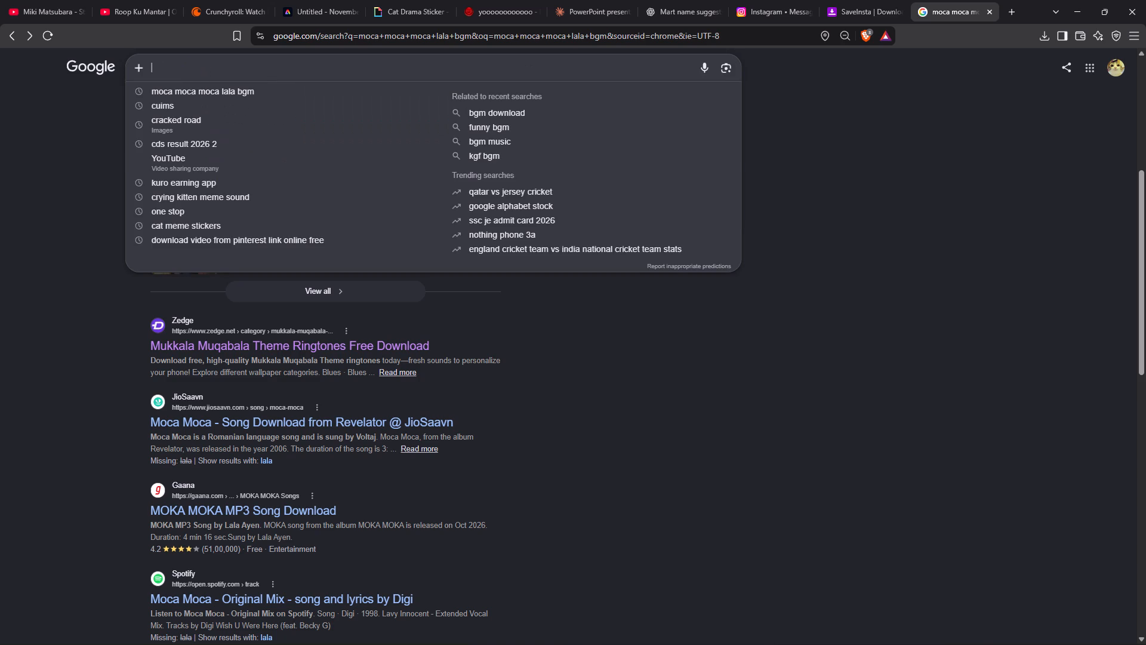
# Close the search tab and play the cat loaf video in the Adobe Express project.
pyautogui.click(993, 10)
pyautogui.click(690, 296)
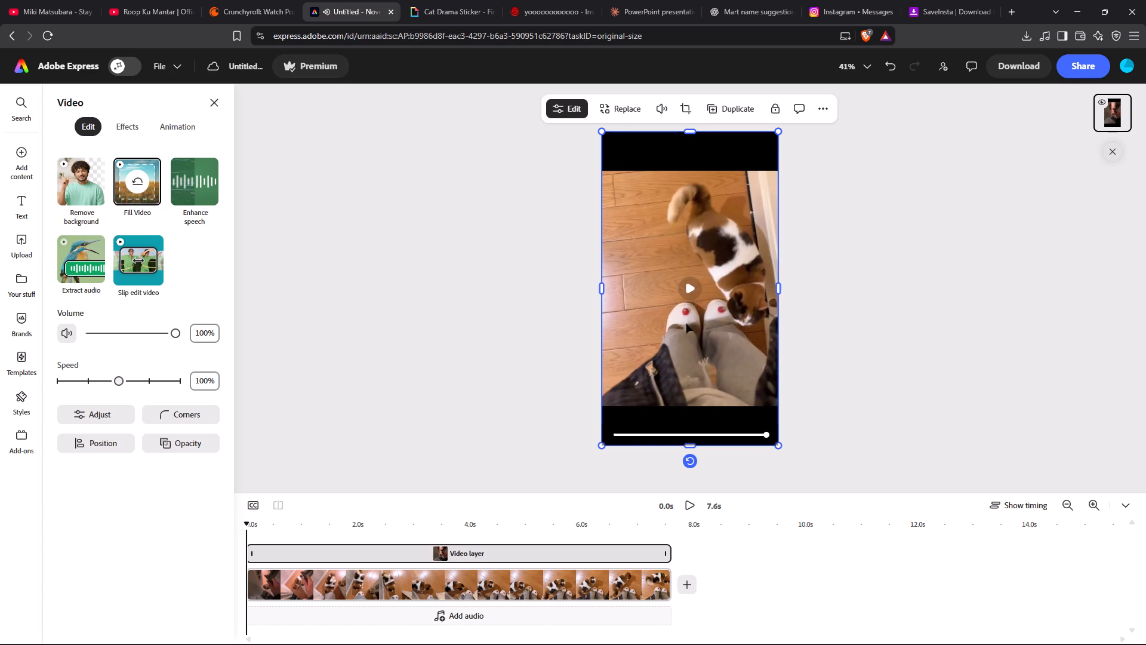
# Move the cat loaf video straight down on the page, leaving a narrow blank strip above it.
pyautogui.click(686, 324)
pyautogui.moveTo(686, 324); pyautogui.dragTo(687, 343)
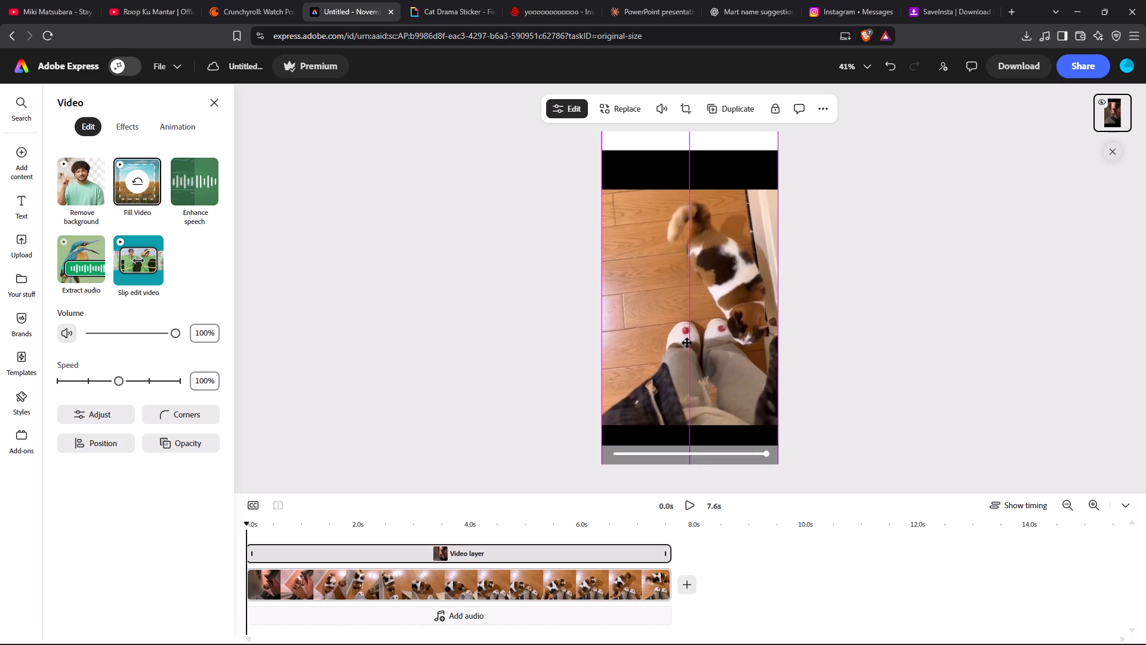
pyautogui.moveTo(687, 343); pyautogui.dragTo(687, 345)
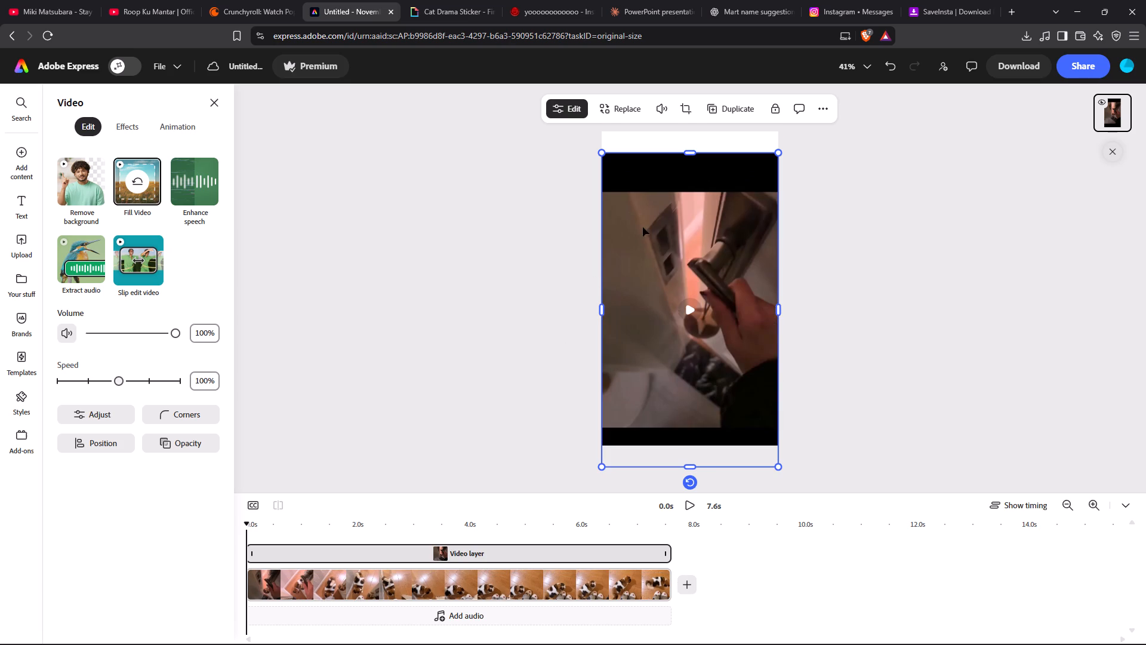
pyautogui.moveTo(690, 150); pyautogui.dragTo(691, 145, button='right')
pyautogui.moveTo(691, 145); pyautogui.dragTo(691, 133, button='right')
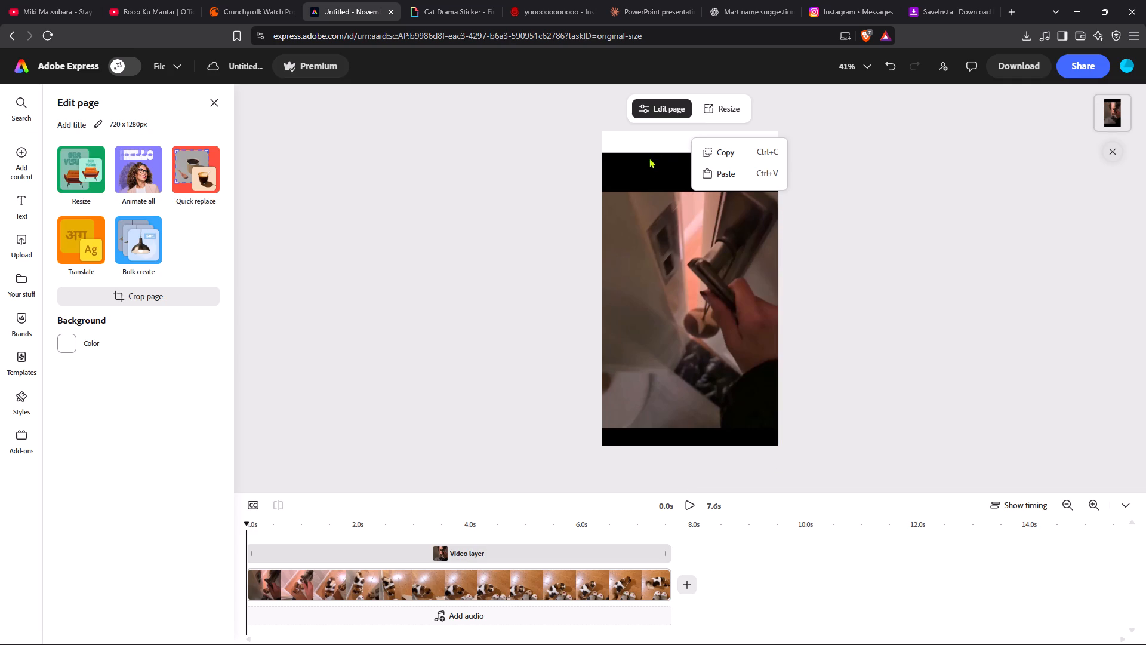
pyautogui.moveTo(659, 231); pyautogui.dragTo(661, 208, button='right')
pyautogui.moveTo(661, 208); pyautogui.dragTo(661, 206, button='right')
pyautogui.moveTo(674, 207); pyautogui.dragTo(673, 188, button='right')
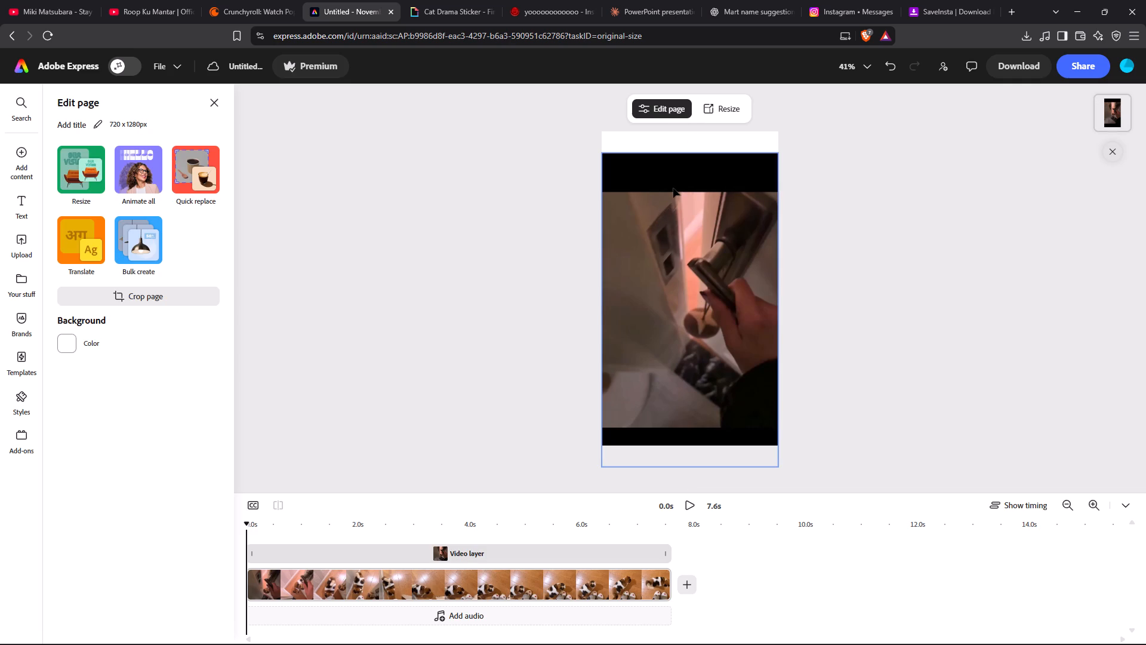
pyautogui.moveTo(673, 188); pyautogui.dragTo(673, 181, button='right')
# Move the cat loaf video straight back up so it covers the blank strip at the top of the page.
pyautogui.moveTo(633, 196); pyautogui.dragTo(634, 184)
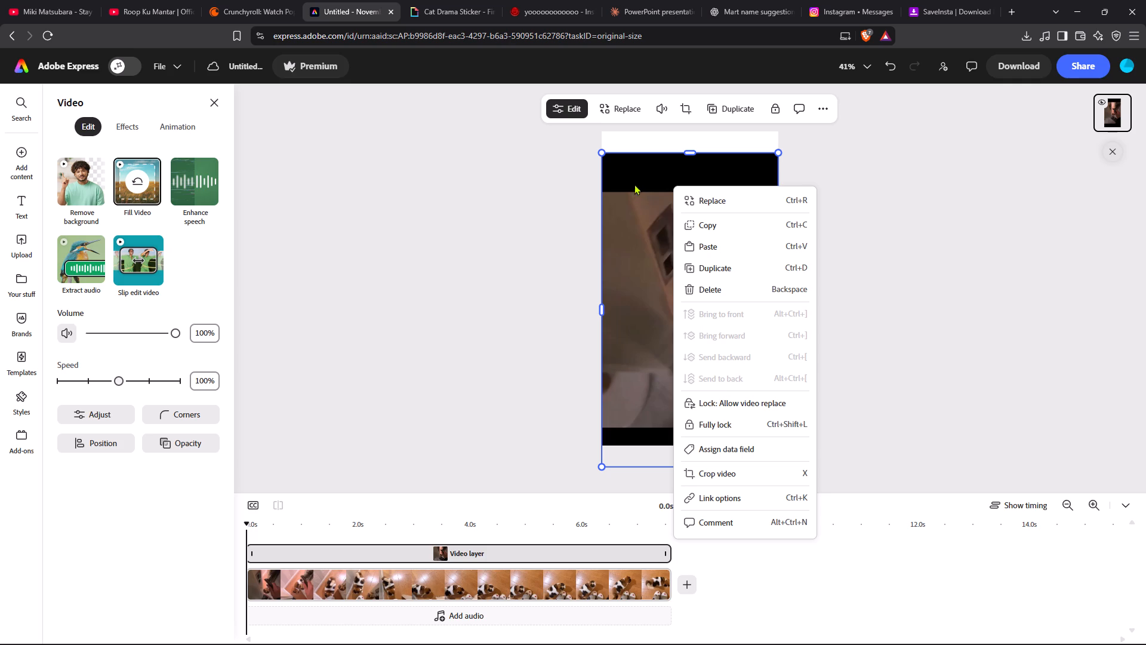
pyautogui.moveTo(634, 184); pyautogui.dragTo(635, 173)
pyautogui.moveTo(627, 211); pyautogui.dragTo(627, 188)
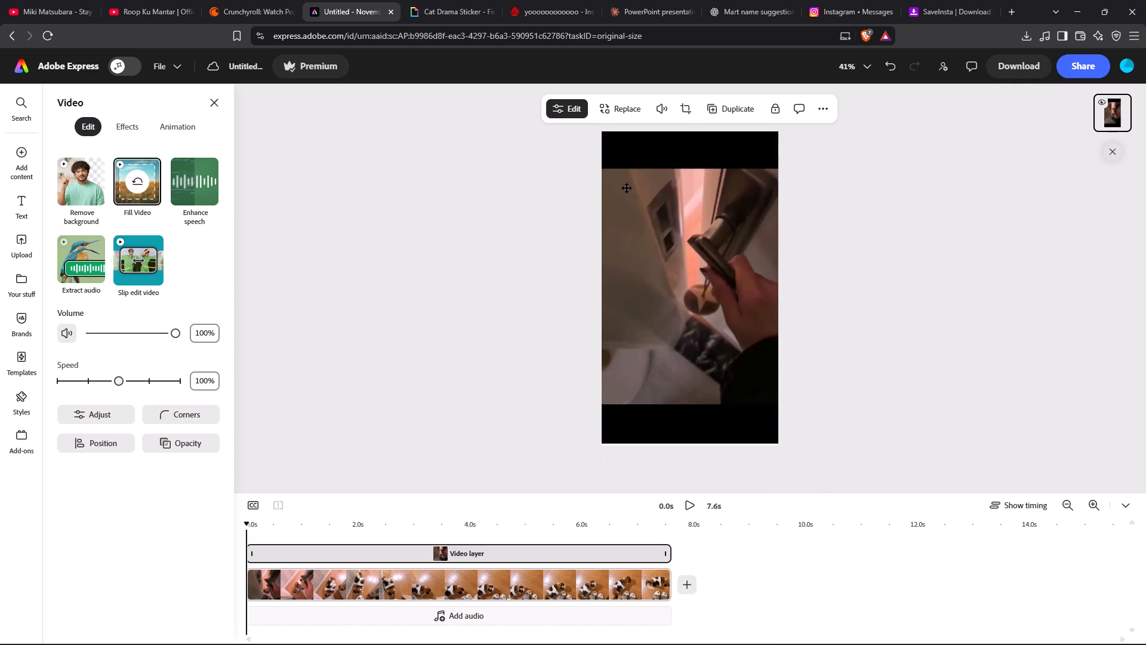
pyautogui.moveTo(627, 188); pyautogui.dragTo(627, 188)
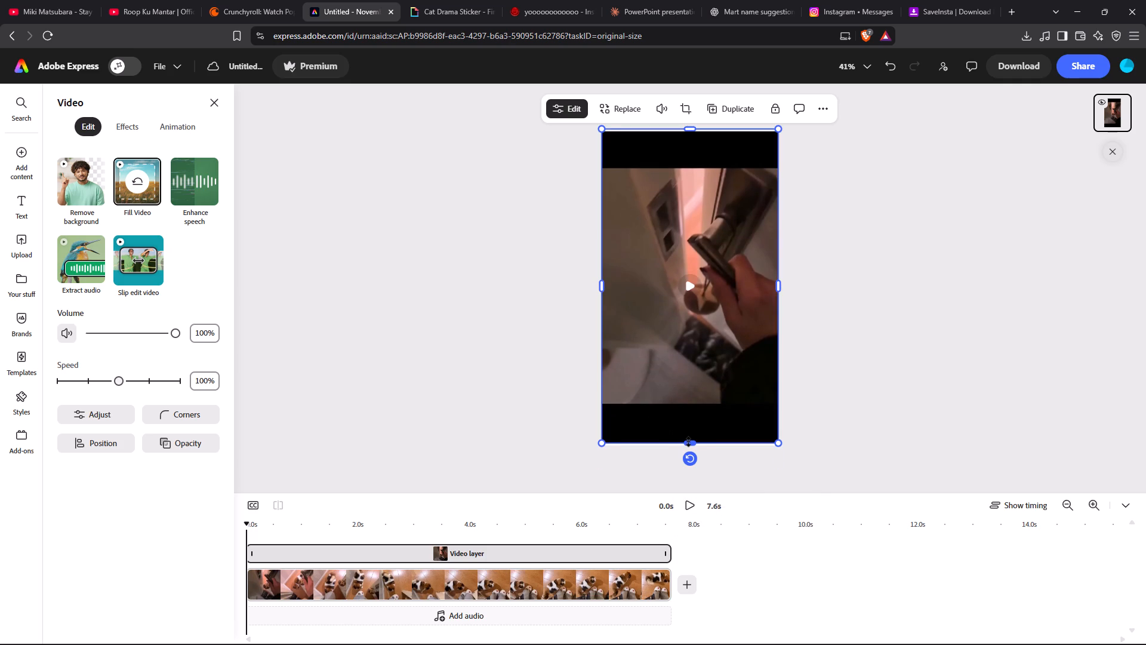
# Crop the black bars off the bottom and top of the cat loaf video by pulling in its edges.
pyautogui.moveTo(688, 441); pyautogui.dragTo(696, 404)
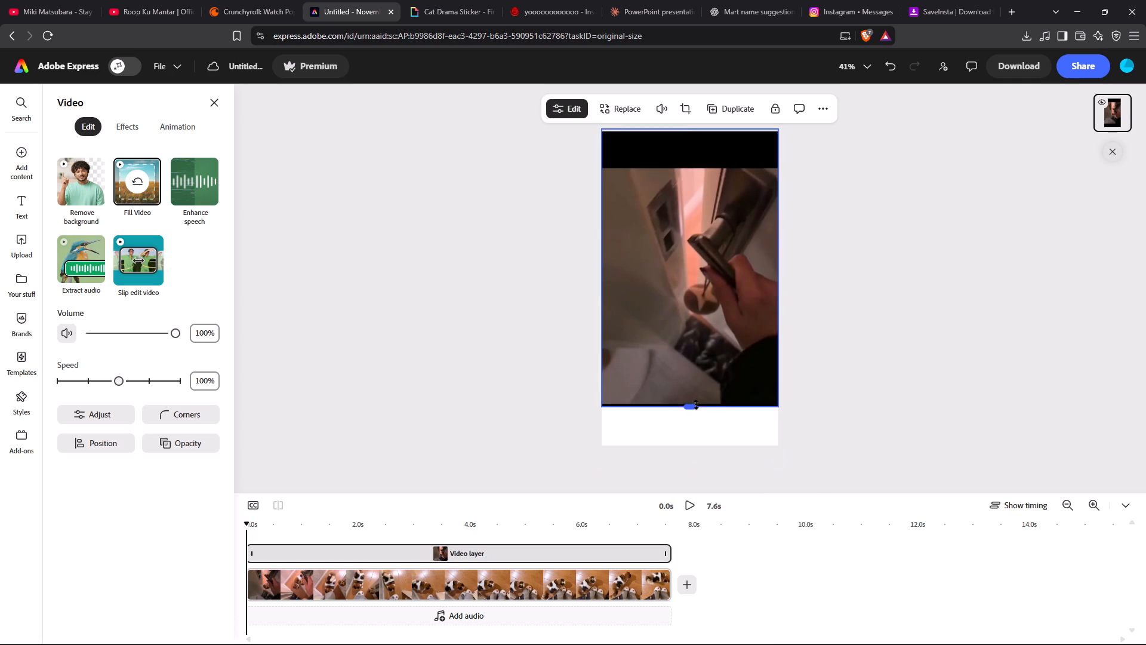
pyautogui.moveTo(696, 404); pyautogui.dragTo(696, 404)
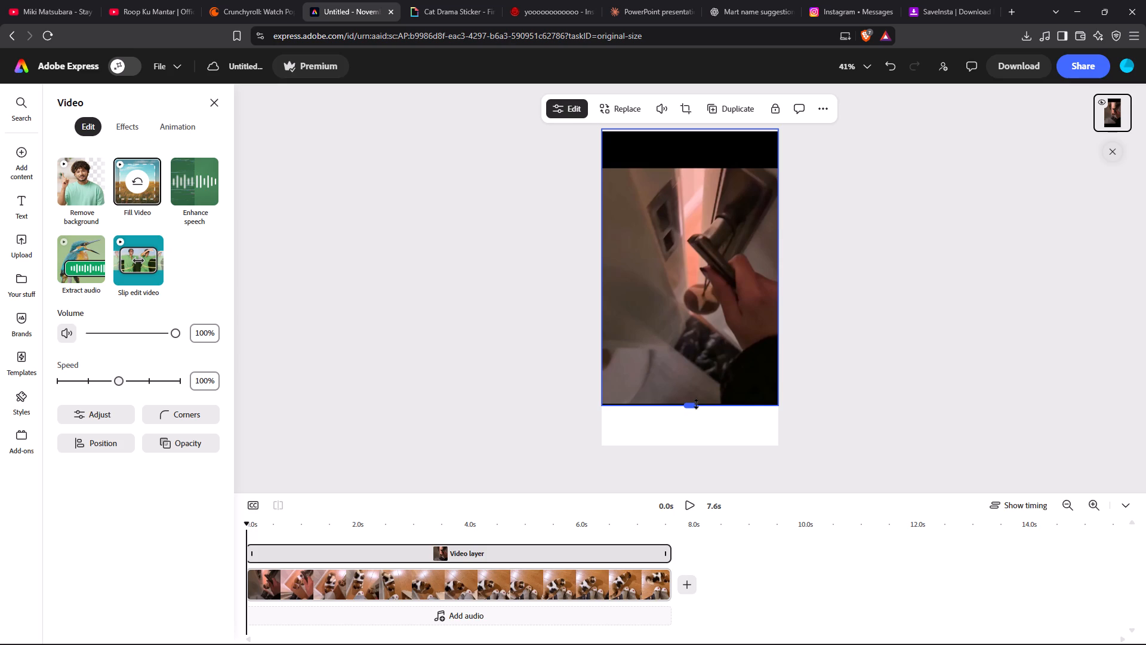
pyautogui.moveTo(696, 404); pyautogui.dragTo(696, 403)
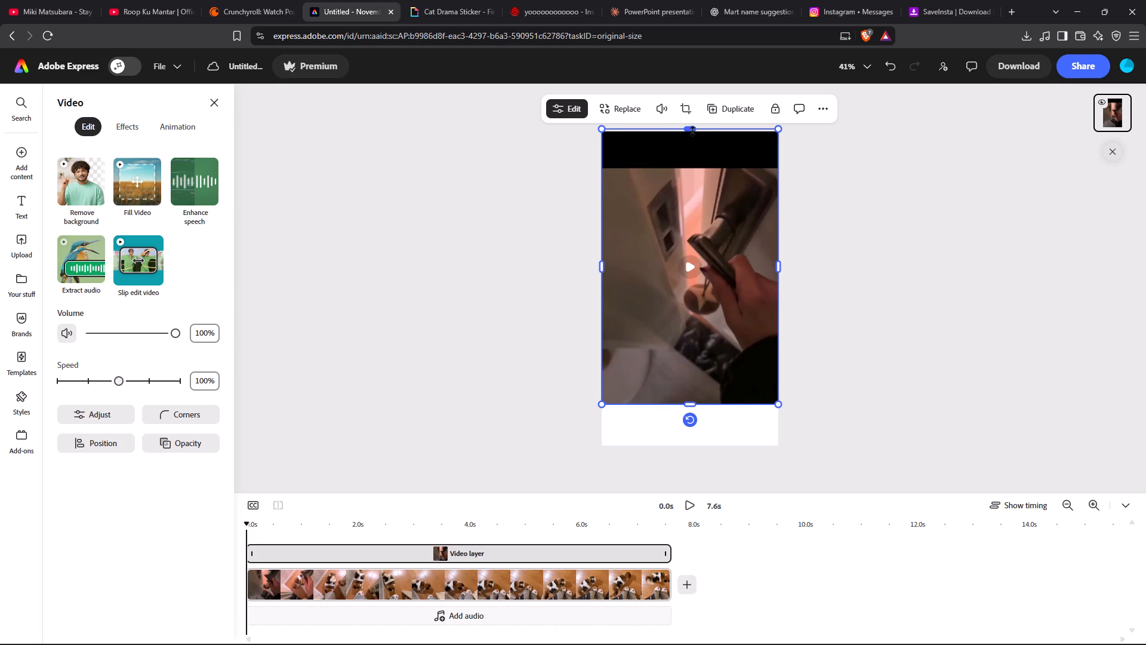
pyautogui.moveTo(692, 131); pyautogui.dragTo(700, 168)
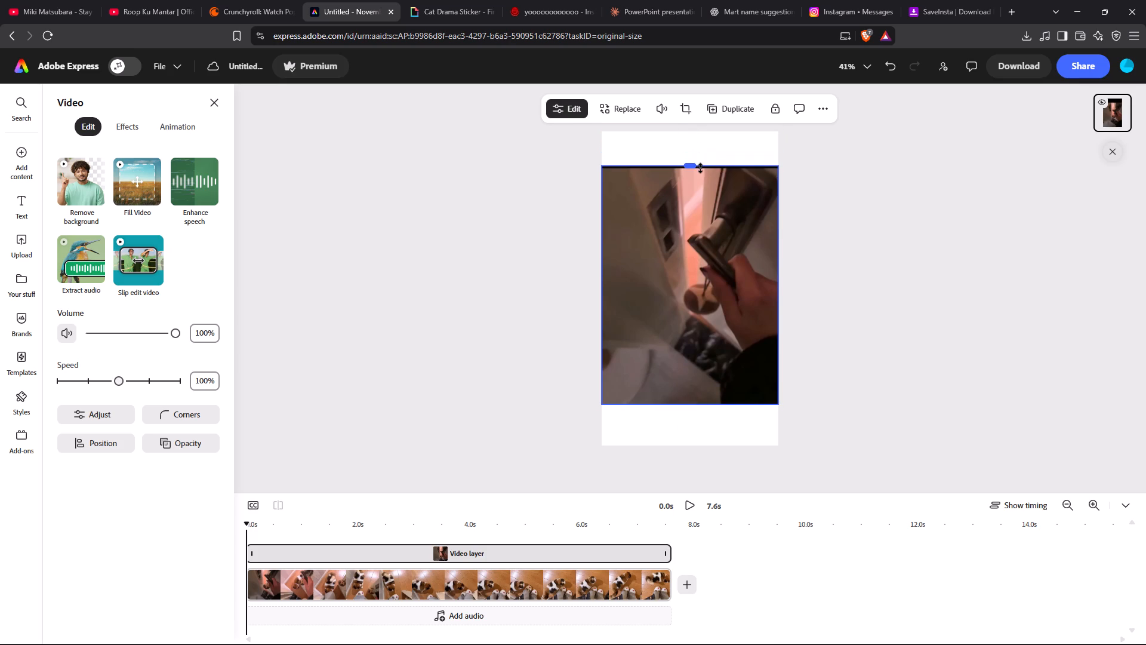
pyautogui.moveTo(700, 168); pyautogui.dragTo(700, 169)
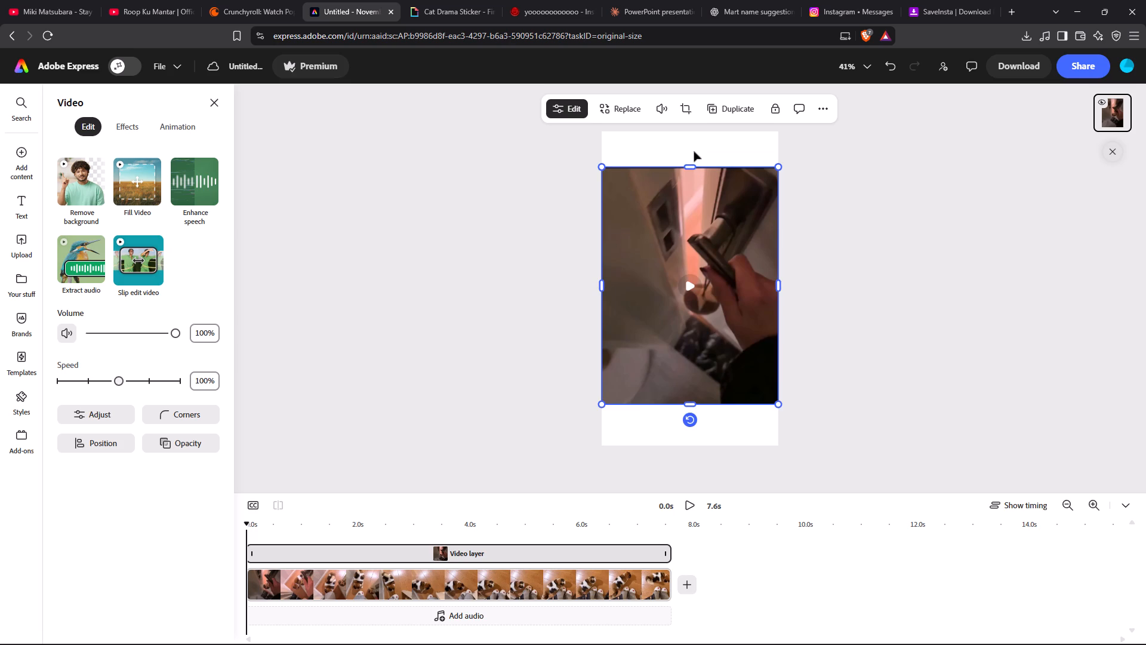
# Set the page's background color to black.
pyautogui.click(694, 152)
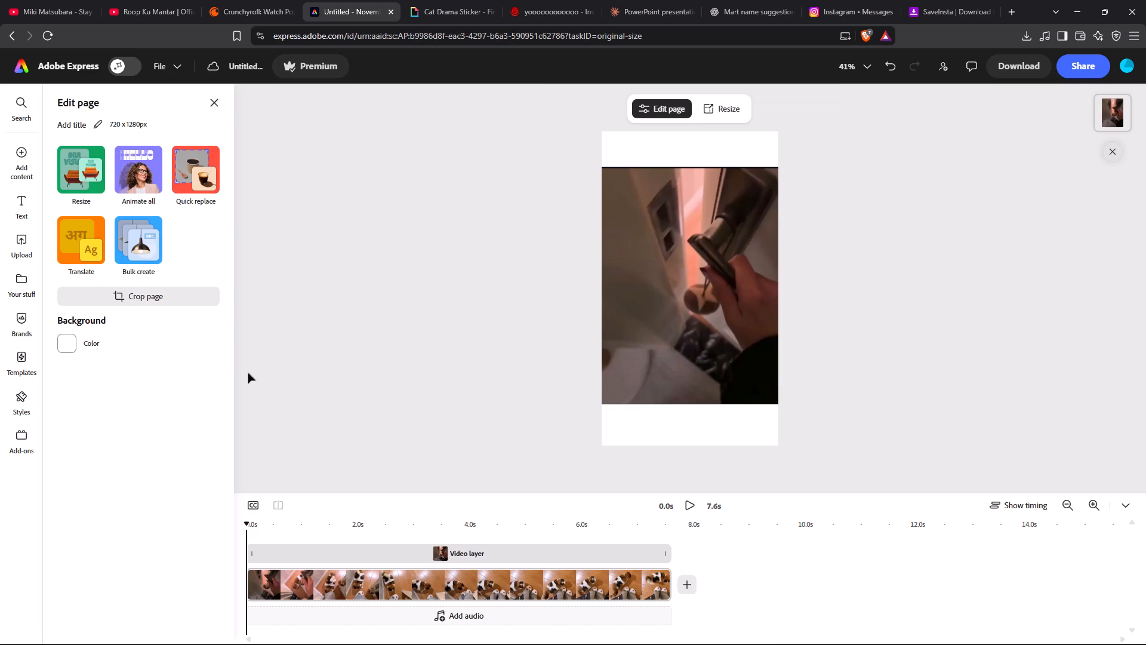
pyautogui.click(66, 342)
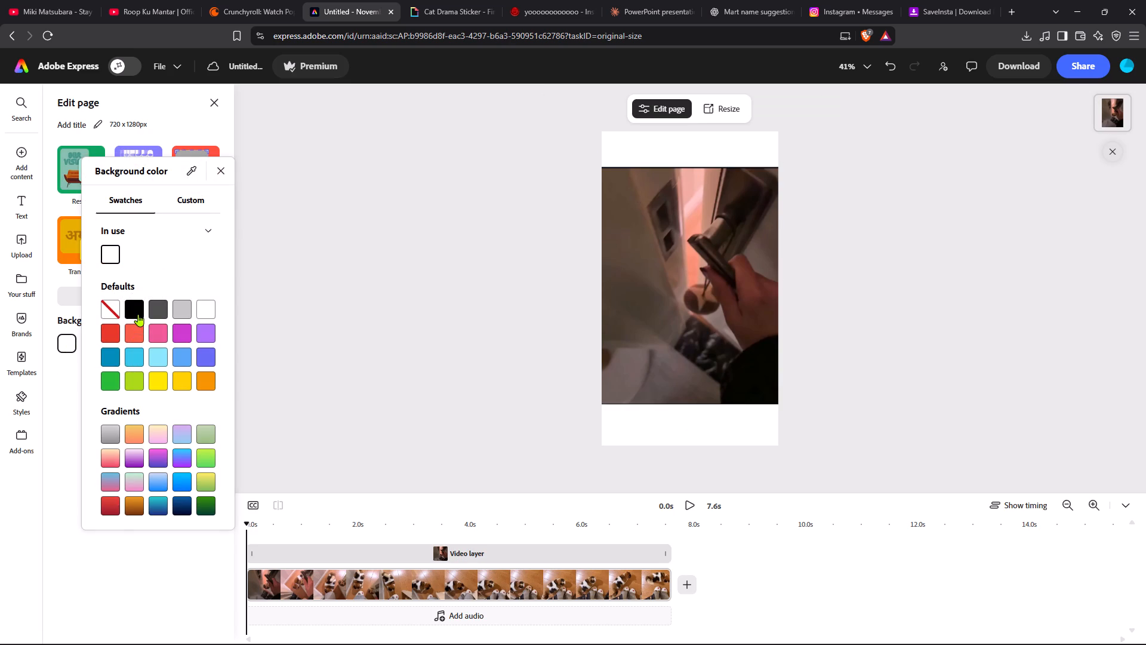
pyautogui.click(138, 314)
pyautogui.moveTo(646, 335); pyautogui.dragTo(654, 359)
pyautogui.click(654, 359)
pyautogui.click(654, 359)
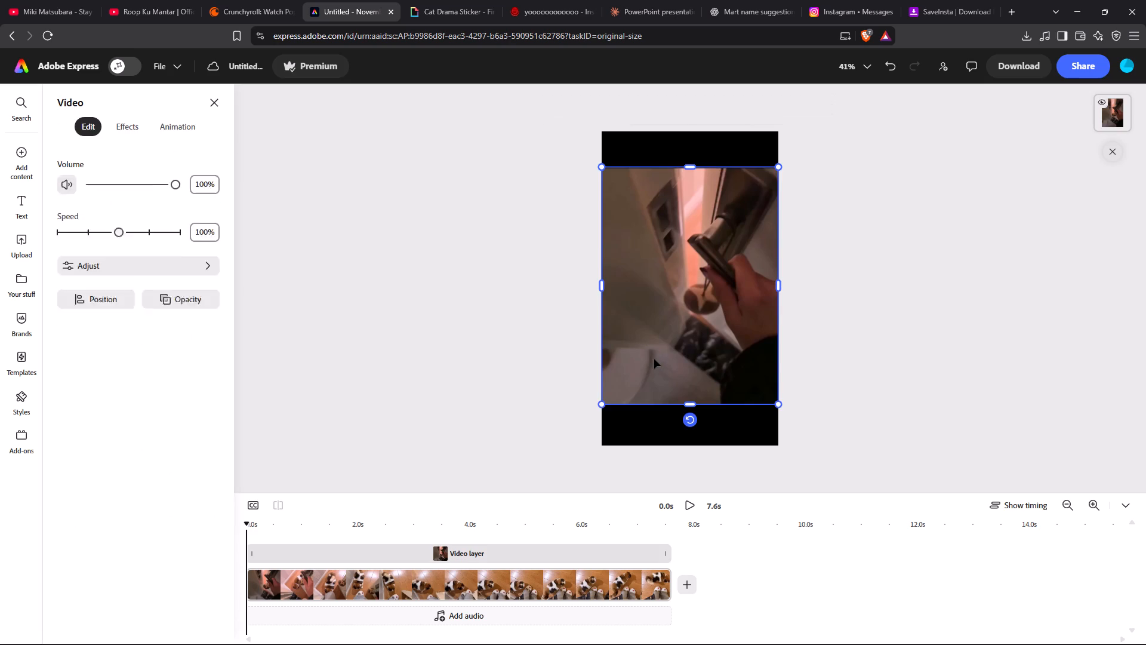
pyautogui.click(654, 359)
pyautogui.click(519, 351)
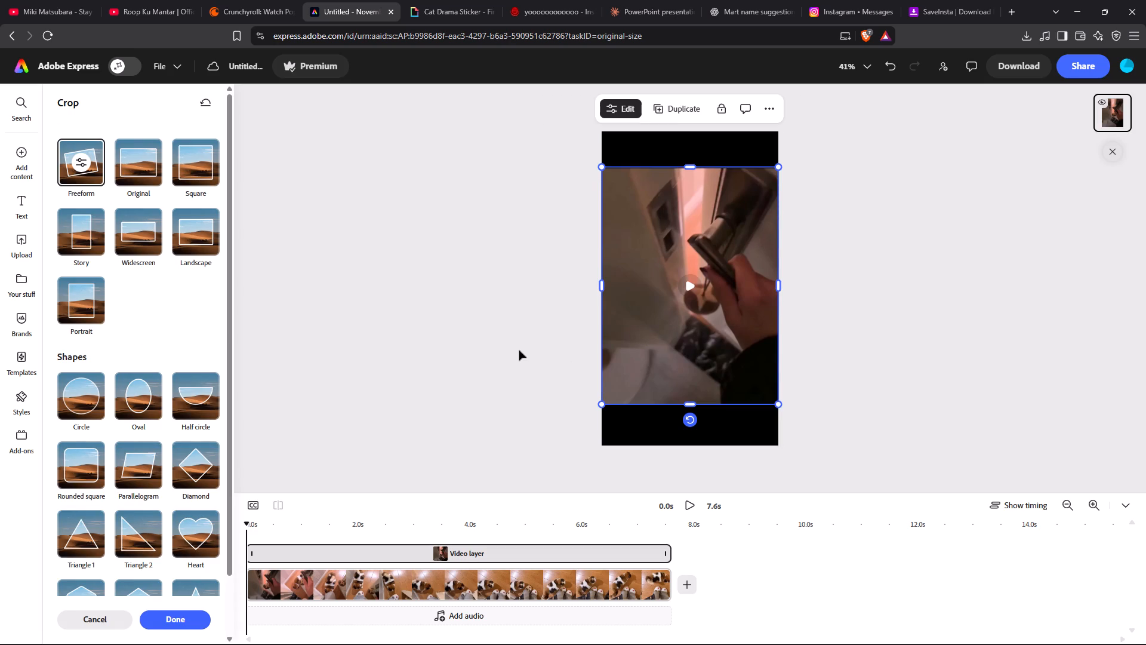
# Move the cropped video straight down, leaving a taller black strip above it than below it.
pyautogui.moveTo(660, 346); pyautogui.dragTo(660, 364)
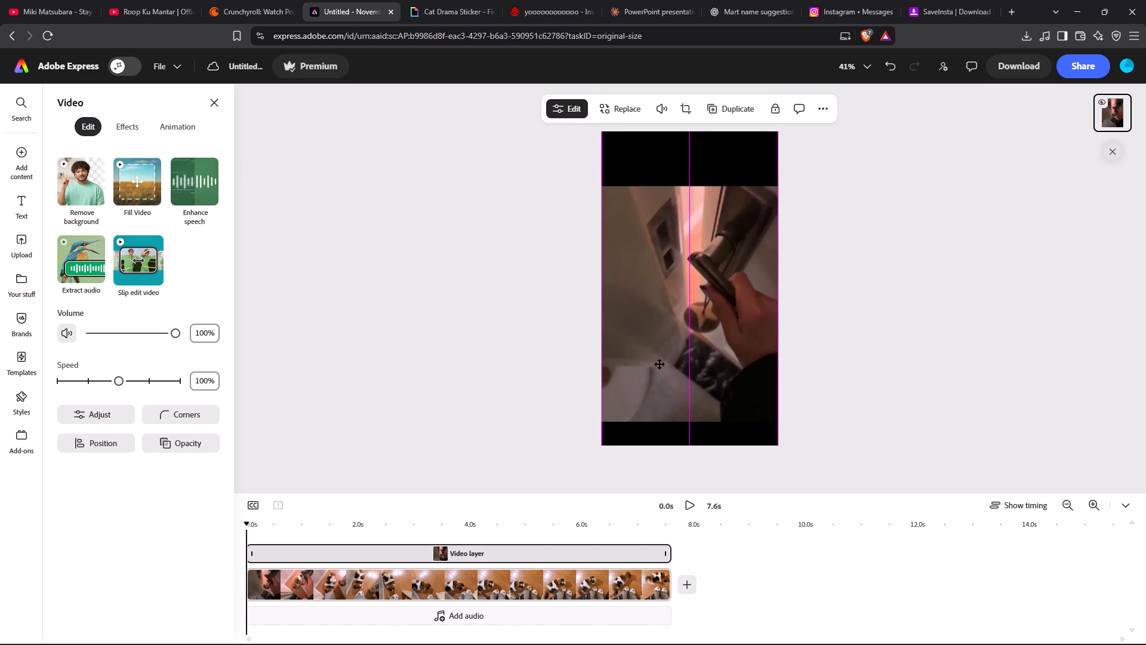
pyautogui.moveTo(660, 364); pyautogui.dragTo(660, 368)
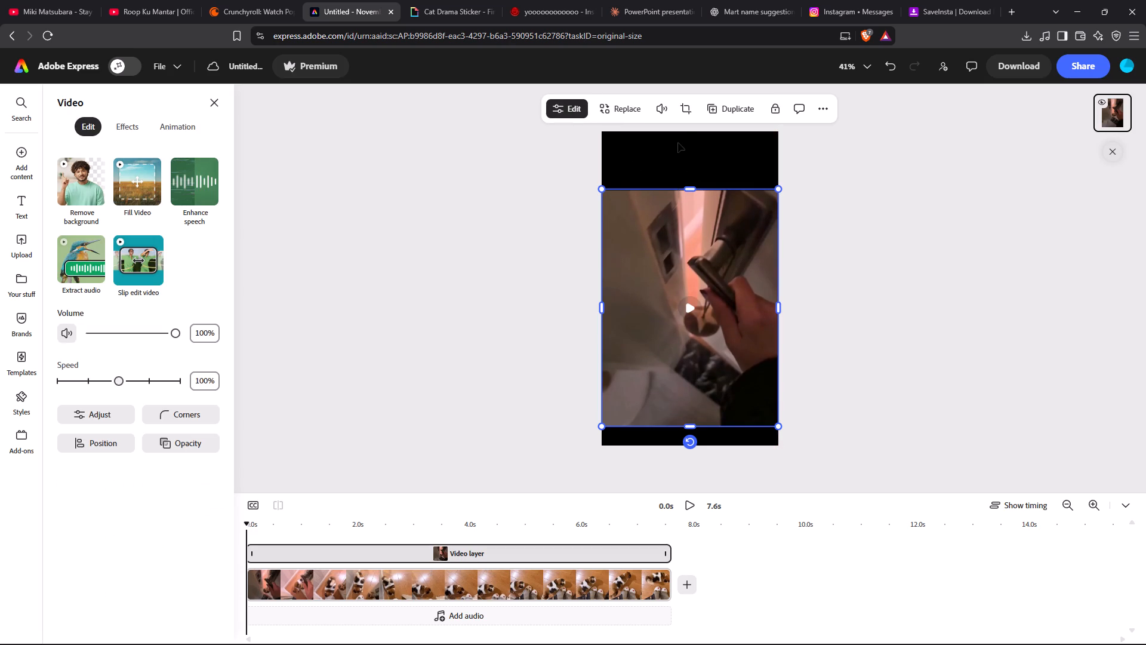
pyautogui.click(678, 143)
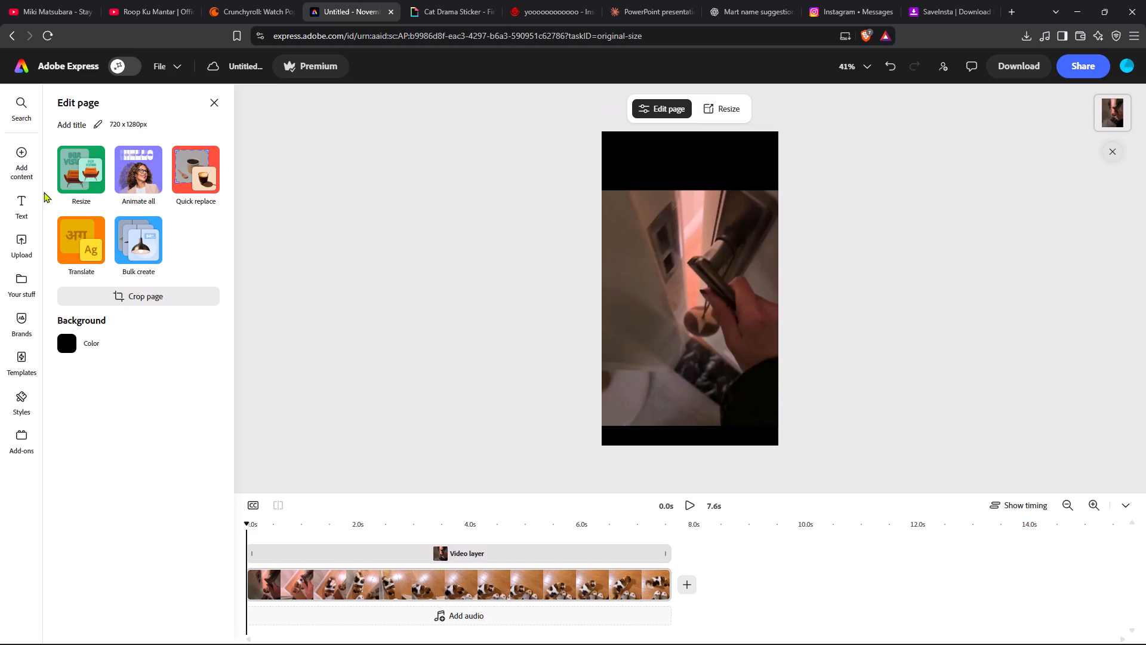
# Add a Heading text to the page and apply the recommended slab serif font Adelle to it.
pyautogui.click(24, 209)
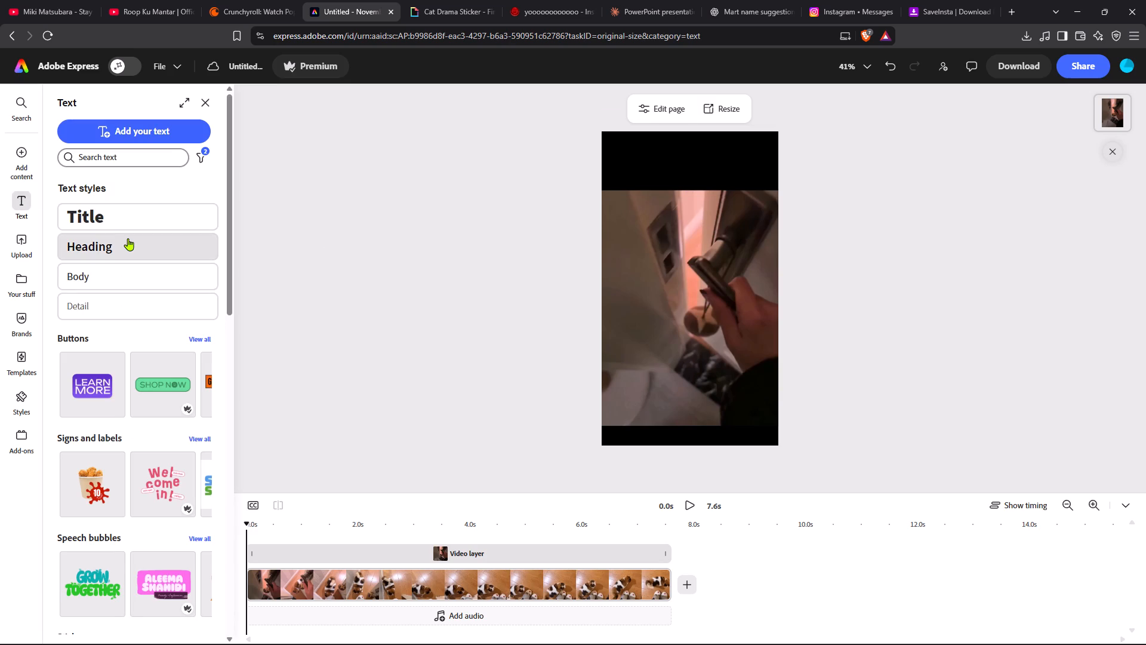
pyautogui.click(127, 244)
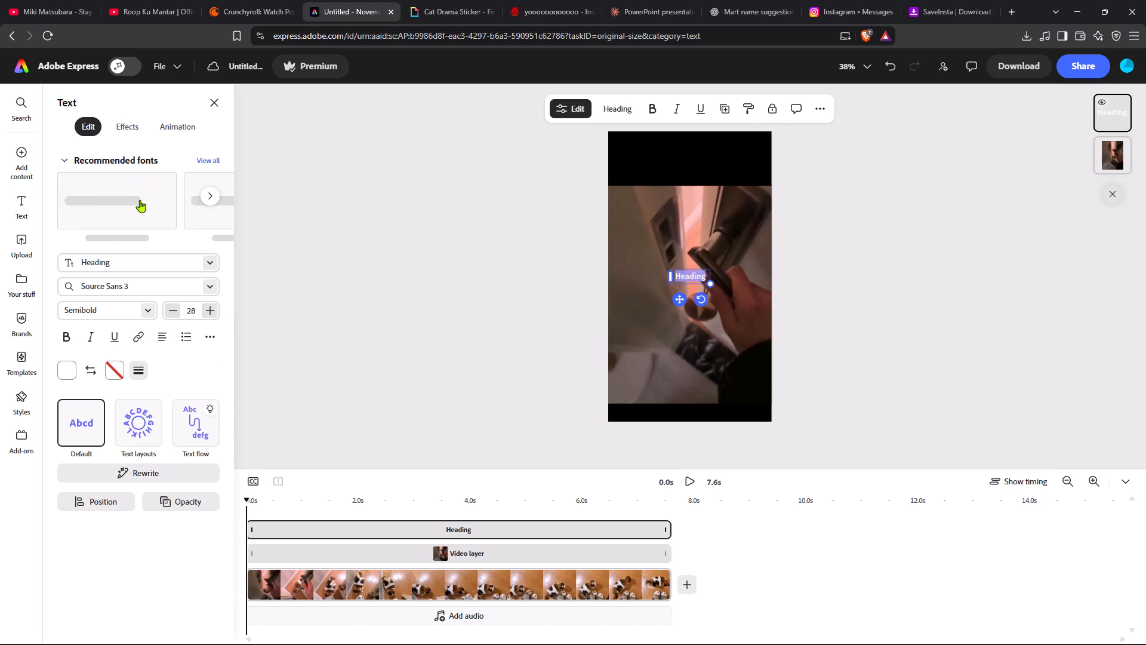
pyautogui.hscroll(-3, 140, 208)
pyautogui.hscroll(3, 140, 208)
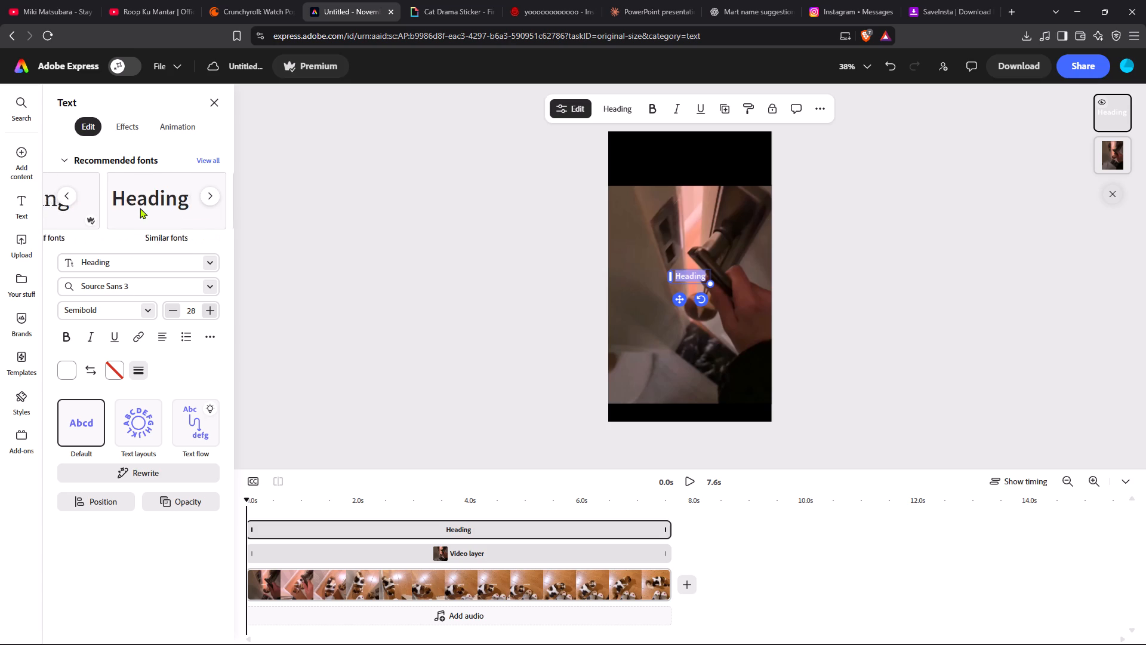
pyautogui.hscroll(2, 140, 208)
pyautogui.click(140, 208)
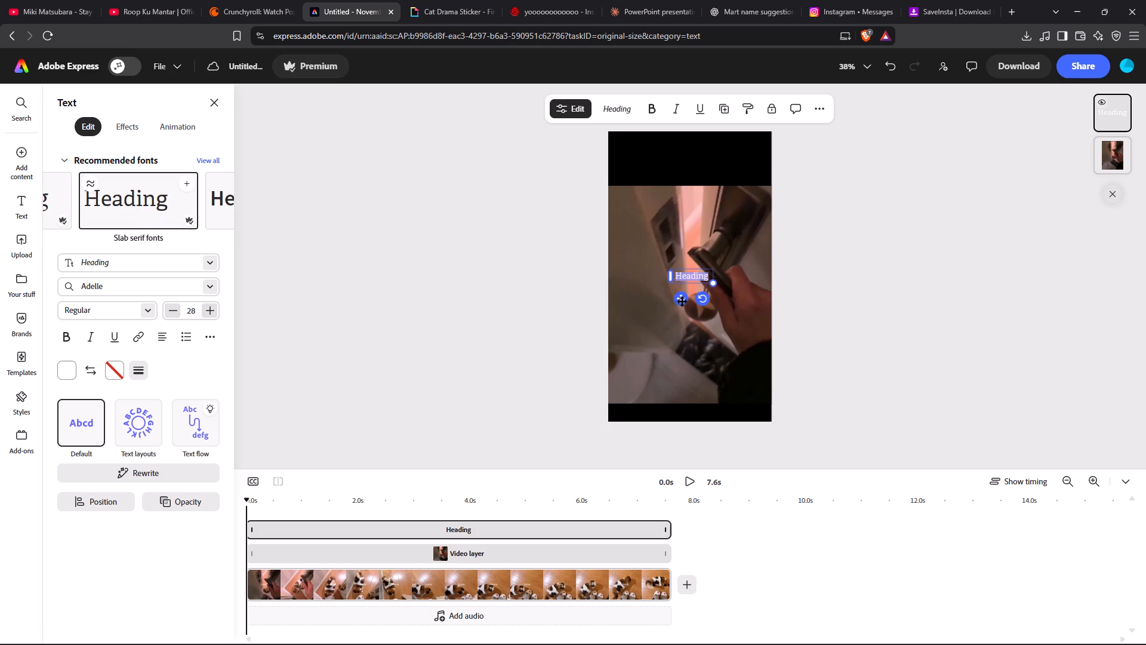
# Move the heading into the black strip above the video and increase its font size to 42.
pyautogui.moveTo(682, 302); pyautogui.dragTo(673, 188)
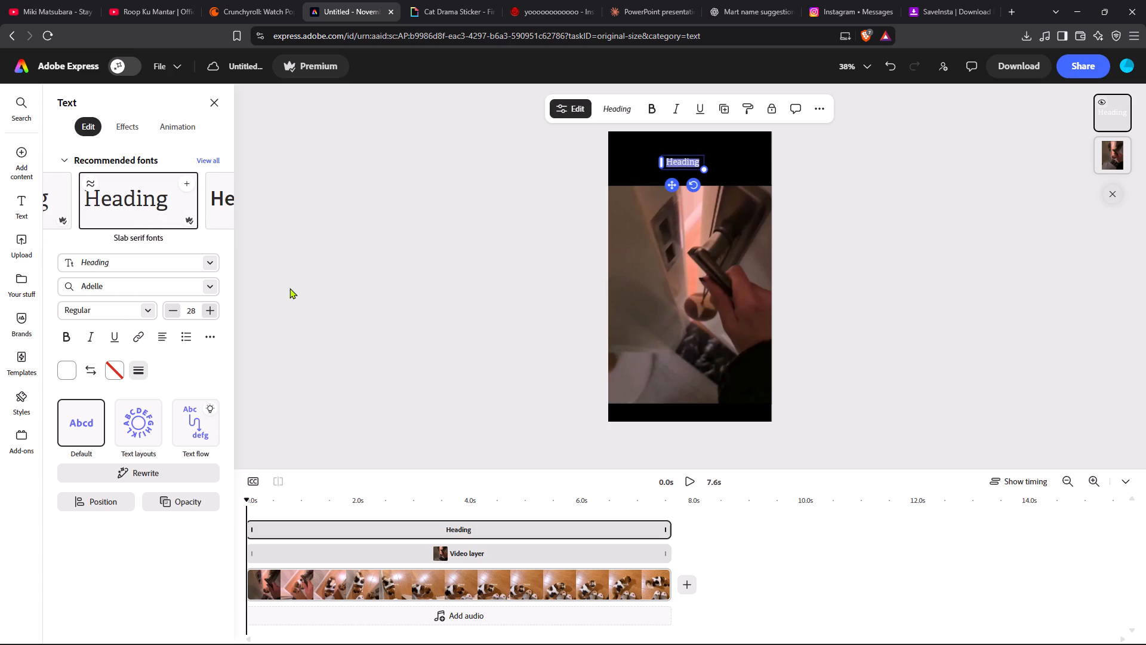
pyautogui.tripleClick(212, 312)
pyautogui.tripleClick(212, 312)
pyautogui.tripleClick(212, 312)
pyautogui.tripleClick(212, 312)
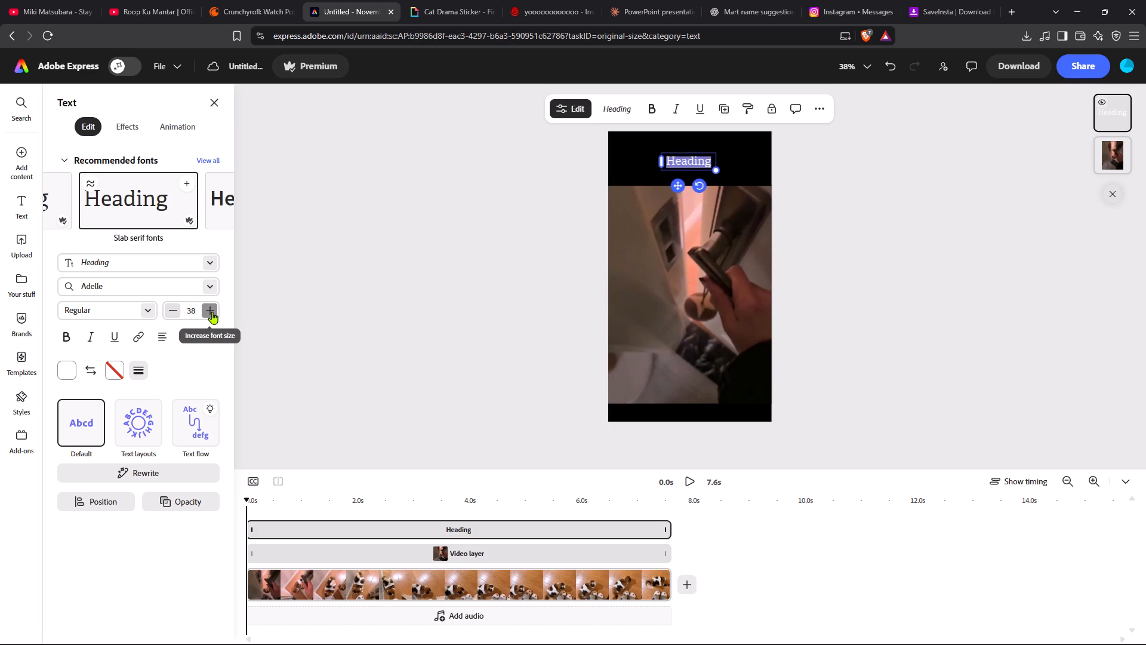
pyautogui.doubleClick(212, 312)
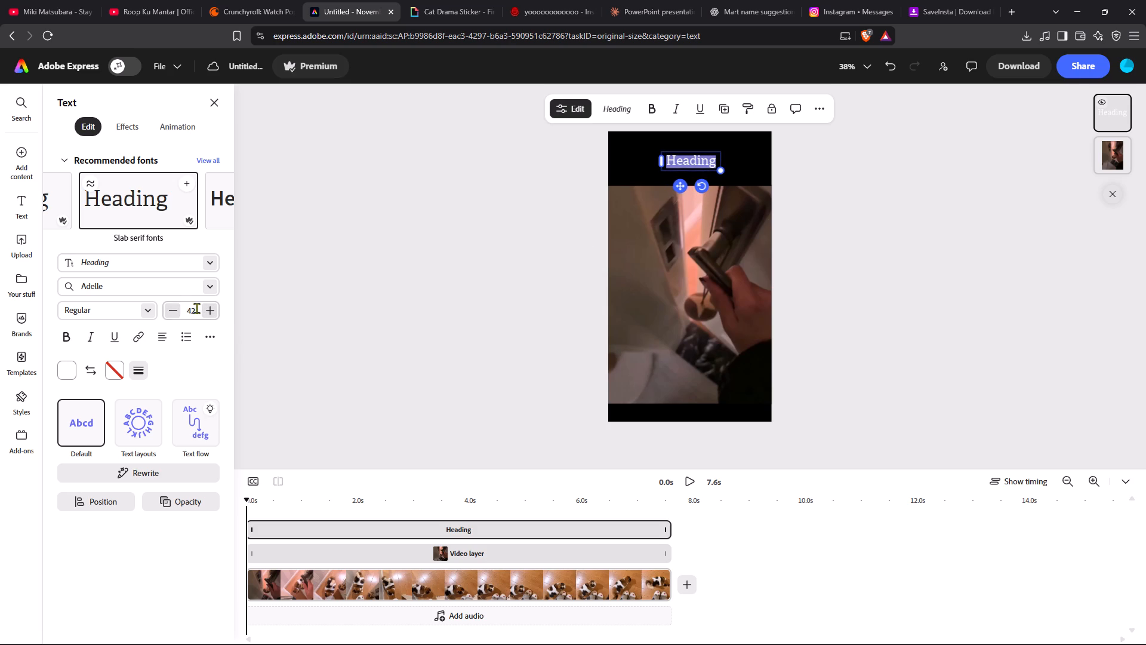
# Give the heading a black outline and swap the colors, making the fill black and the outline white.
pyautogui.click(110, 366)
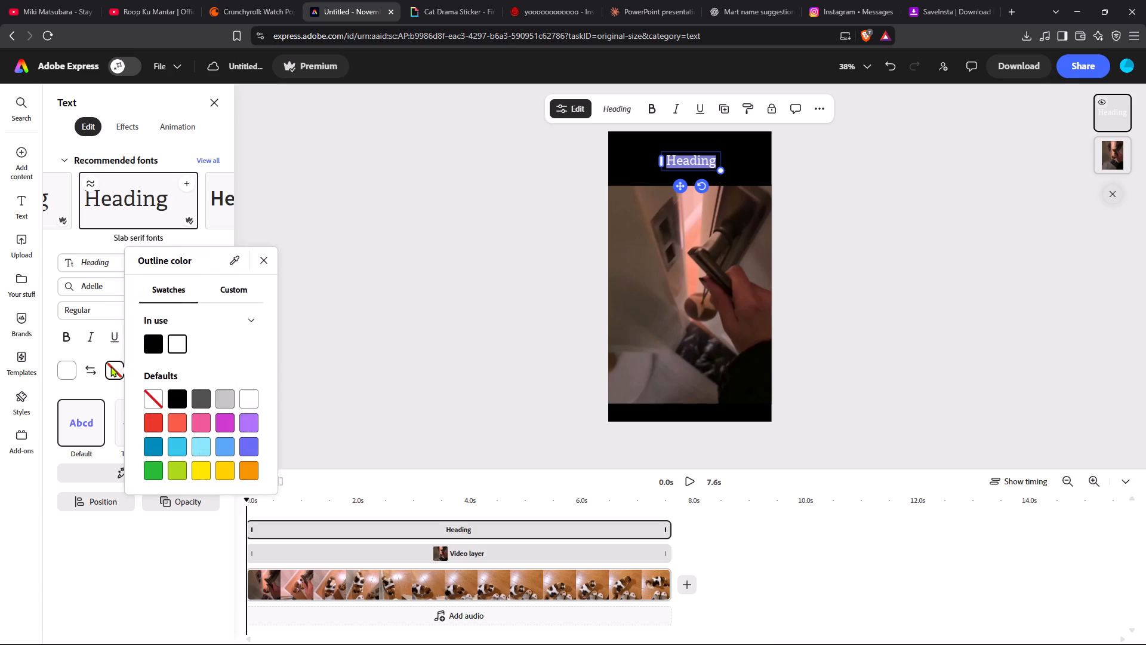
pyautogui.click(154, 339)
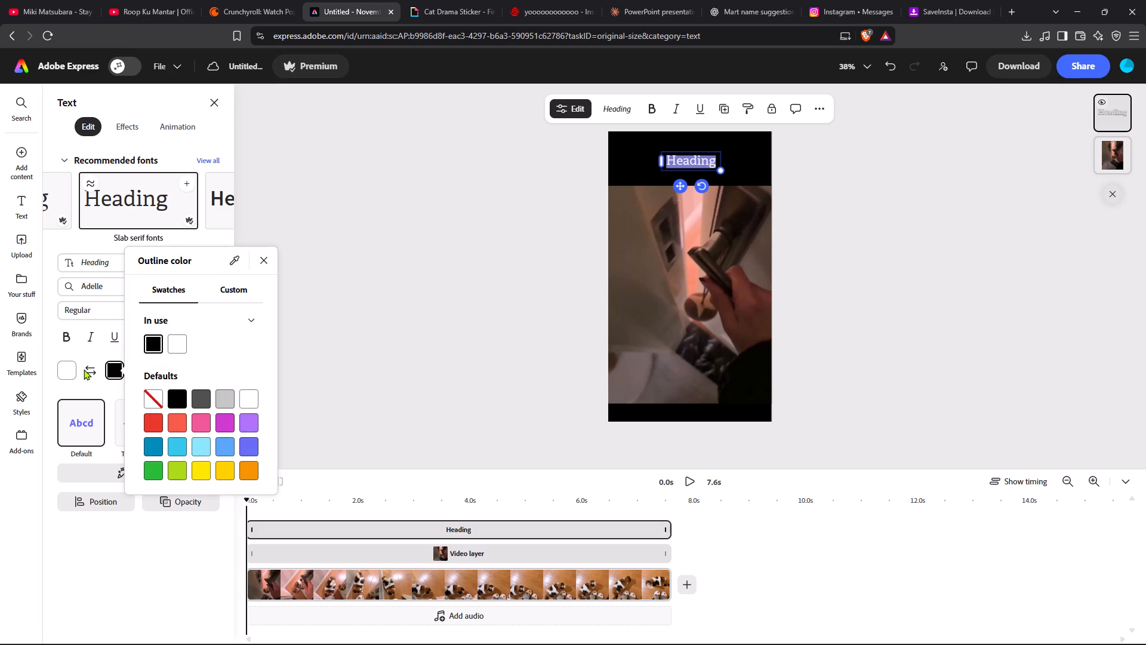
pyautogui.click(84, 369)
pyautogui.click(84, 369)
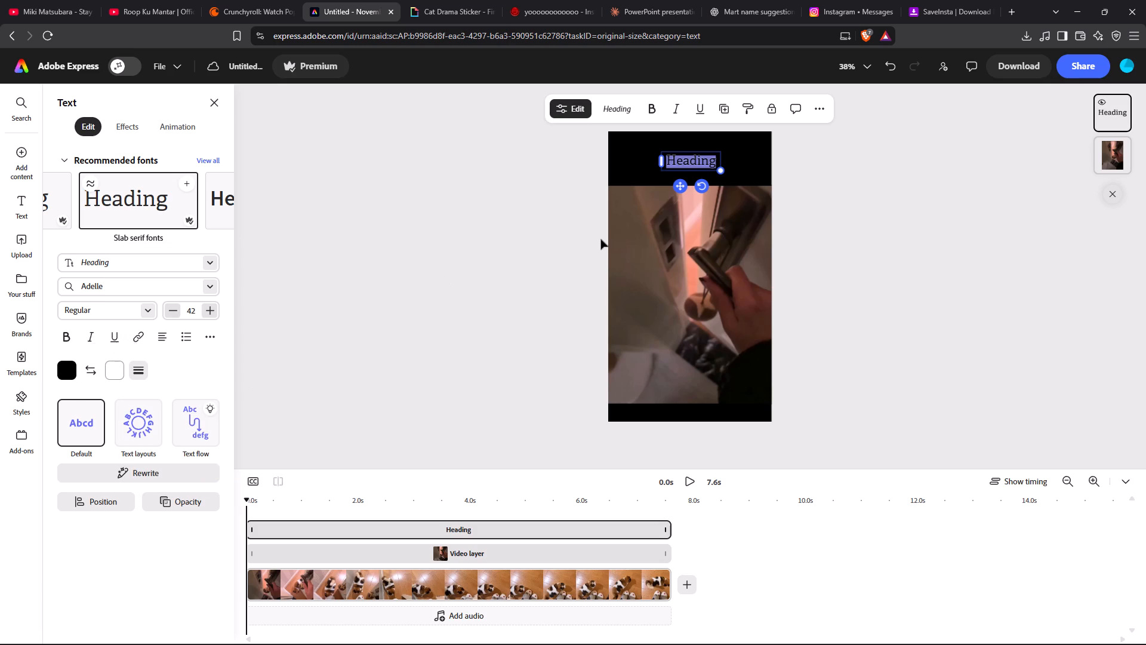
# Replace the heading's placeholder text with "His literally unsafe".
pyautogui.press('BackSpace')
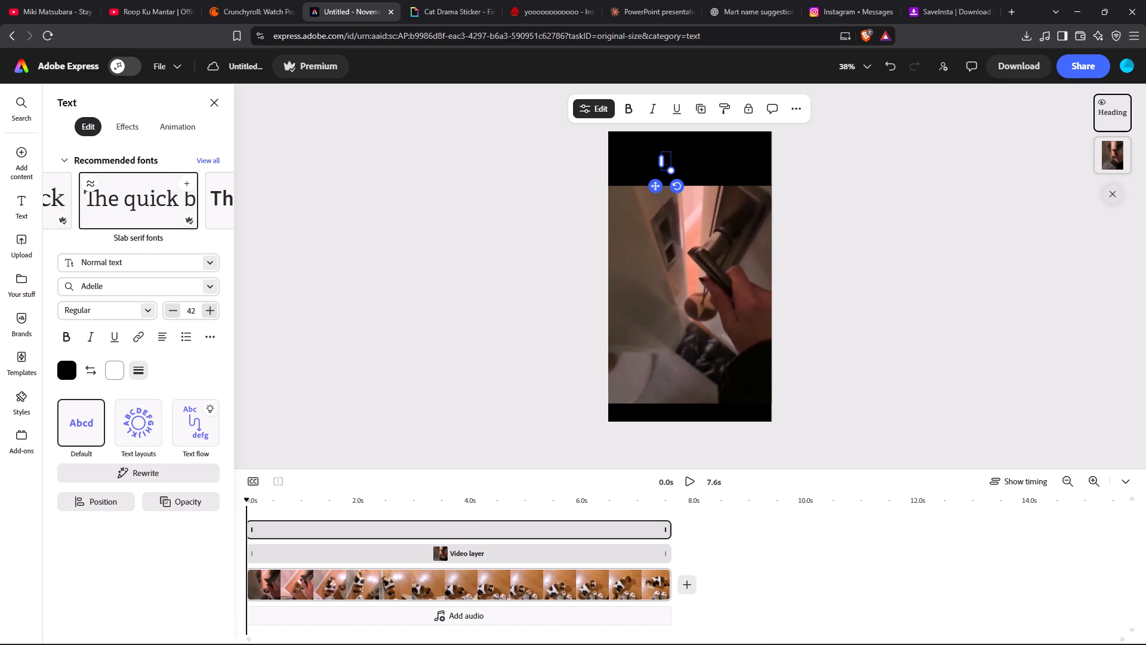
pyautogui.hotkey('shift', 'h')
pyautogui.write('is')
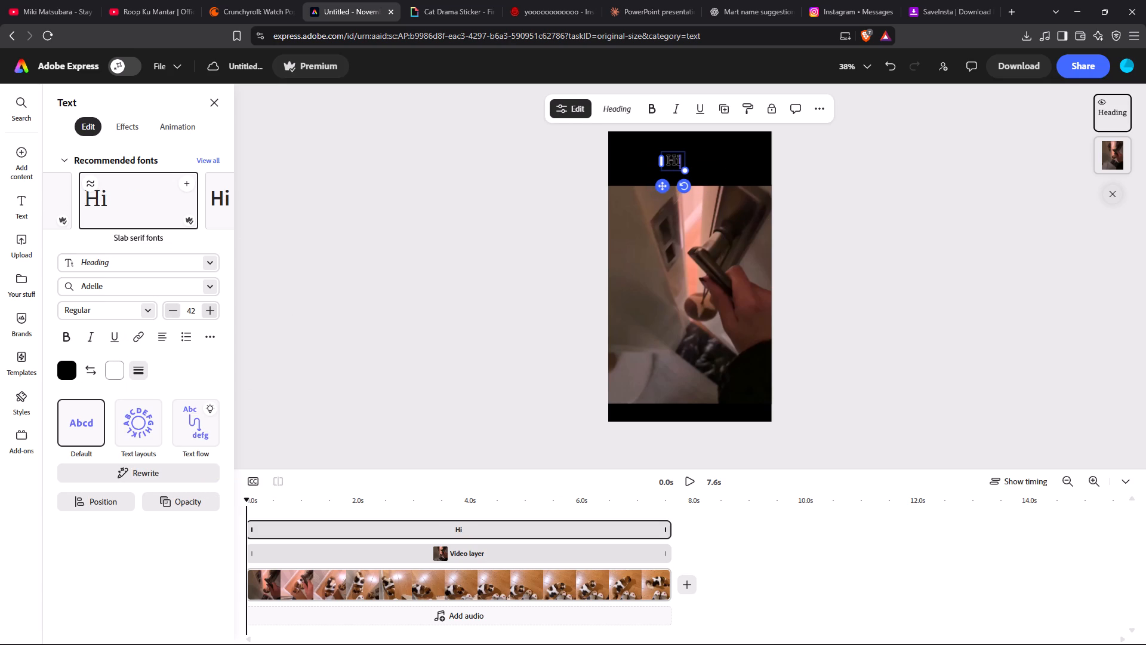
pyautogui.press('space')
pyautogui.write('le')
pyautogui.press('BackSpace')
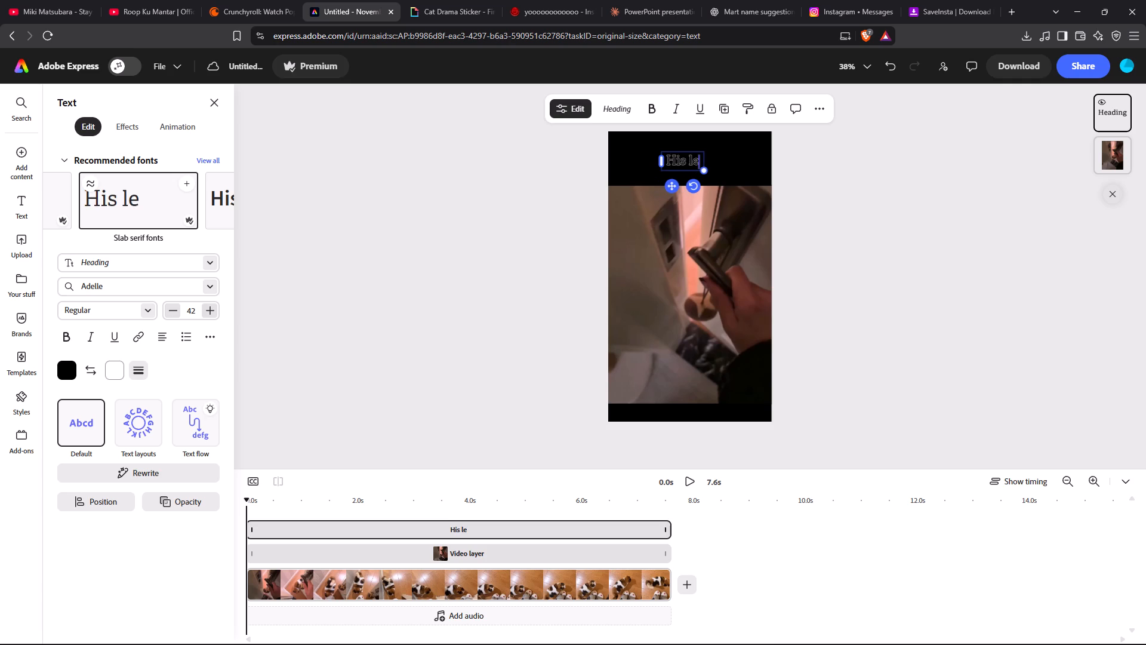
pyautogui.write('iterally')
pyautogui.press('space')
pyautogui.write('unsaf')
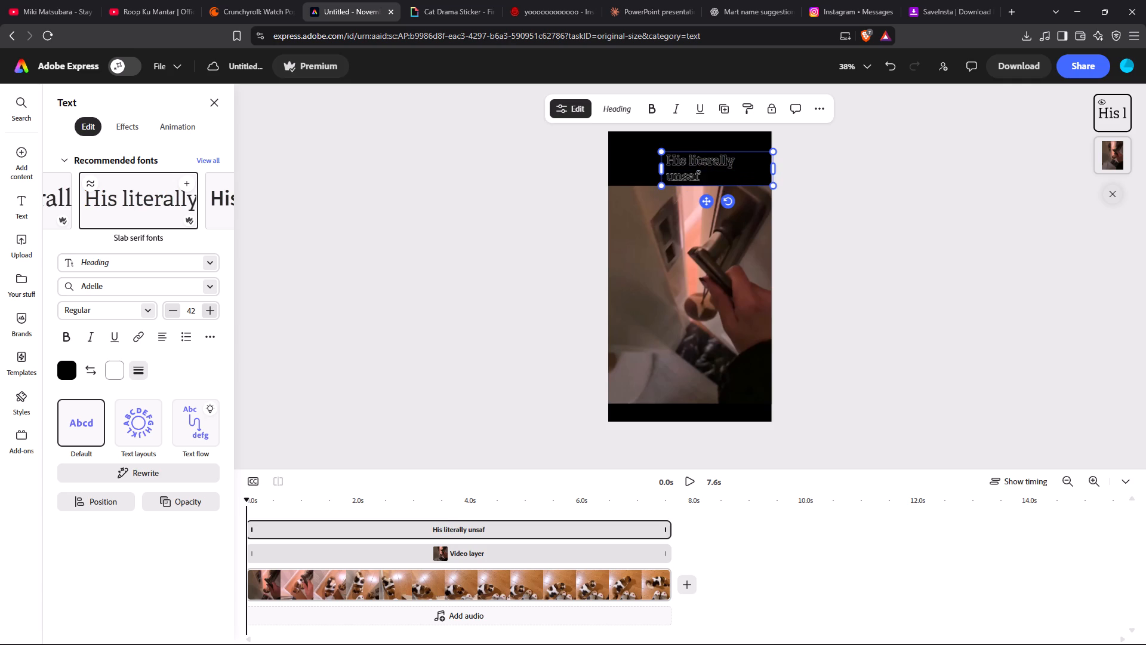
pyautogui.press('e')
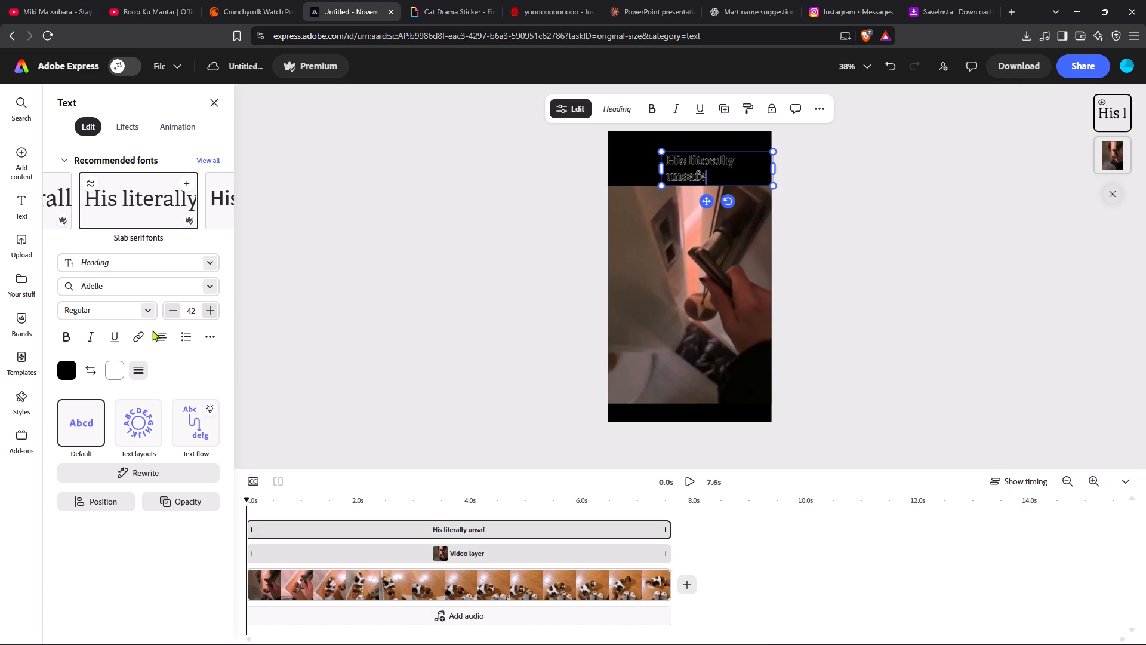
# Center-align the "His literally unsafe" text within its text box.
pyautogui.moveTo(152, 330); pyautogui.dragTo(163, 333)
pyautogui.click(163, 333)
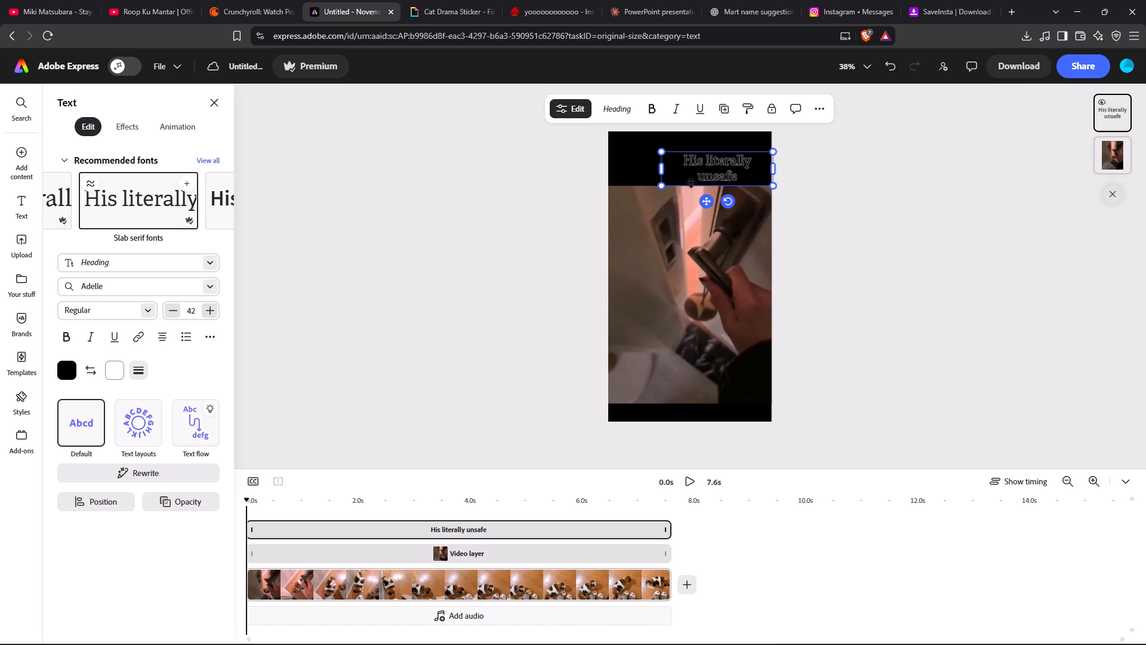
# Move the "His literally unsafe" heading up and toward the middle of the black strip above the video.
pyautogui.moveTo(710, 202); pyautogui.dragTo(685, 194)
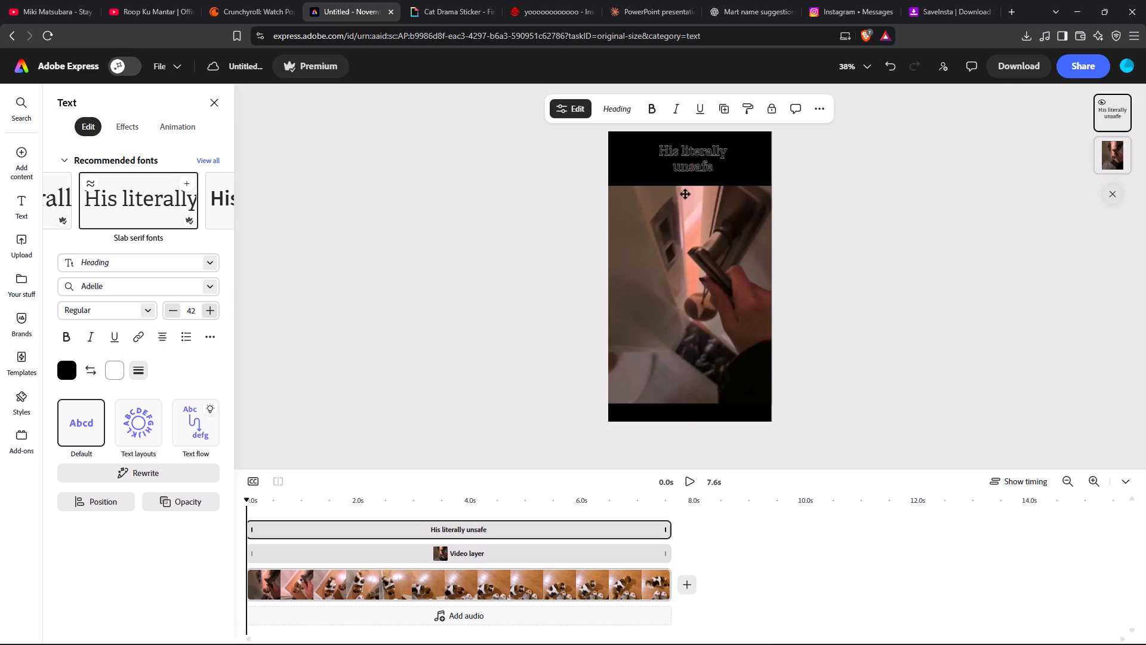
pyautogui.moveTo(685, 194); pyautogui.dragTo(682, 189)
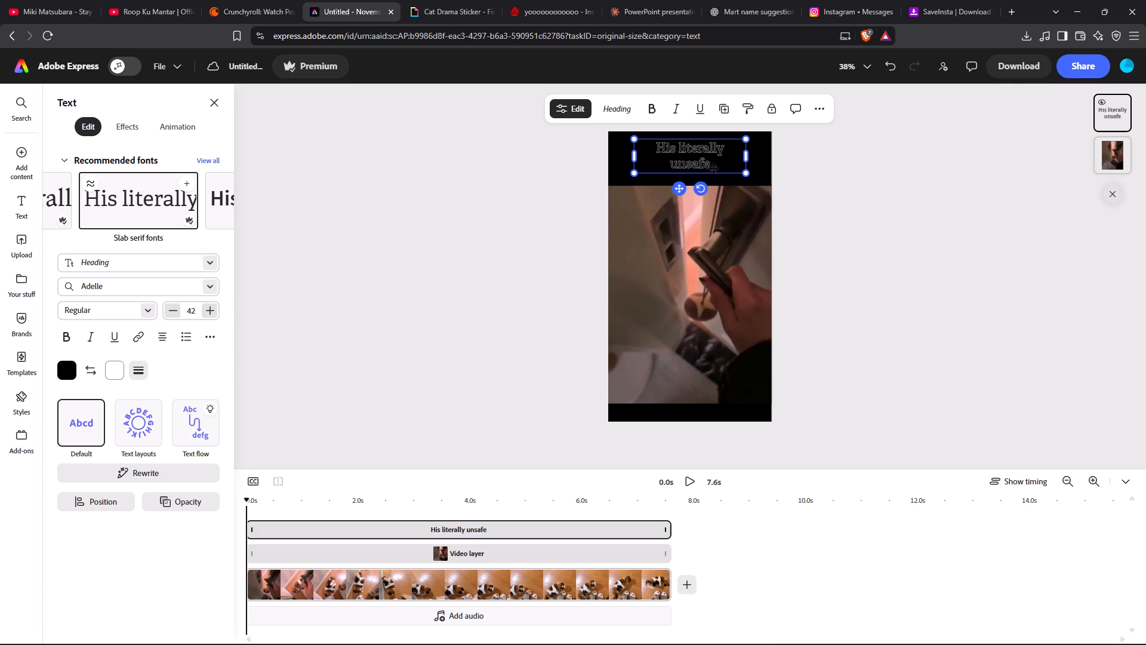
# Extend the heading text so it reads "His literally unsafe outside with this much cuteness".
pyautogui.press('space')
pyautogui.write('outside')
pyautogui.press('space')
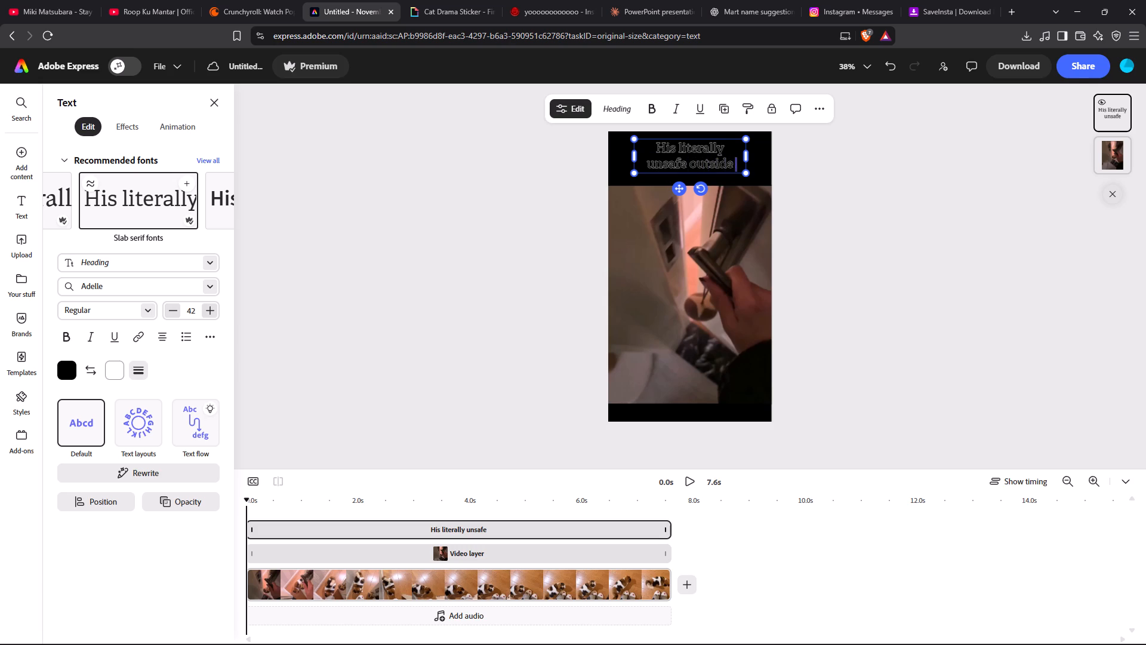
pyautogui.write('with this much')
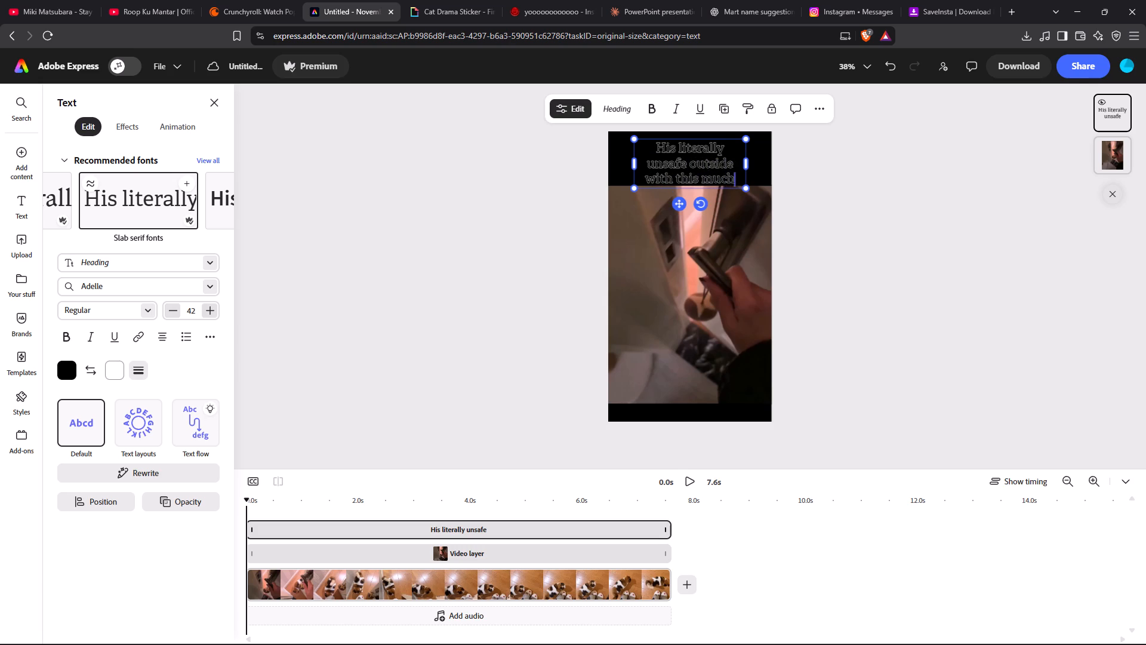
pyautogui.press('space')
pyautogui.write('cutem')
pyautogui.press('BackSpace')
pyautogui.write('ness')
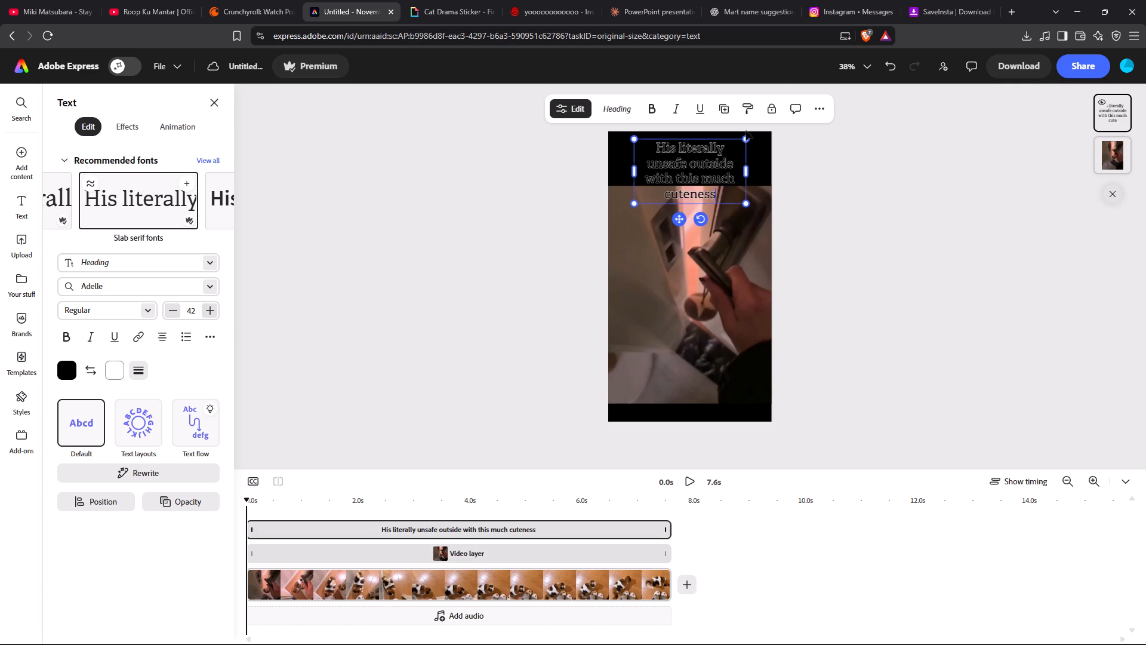
# Widen the caption's text box on both sides to span the full width of the frame.
pyautogui.moveTo(746, 168); pyautogui.dragTo(751, 168)
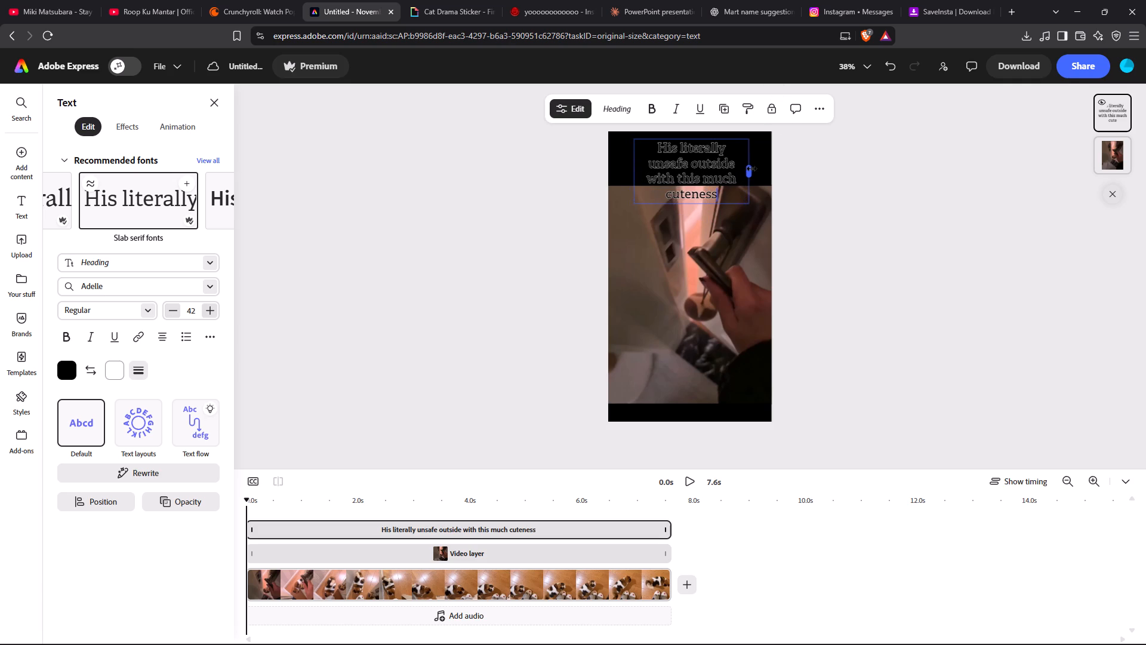
pyautogui.moveTo(751, 168); pyautogui.dragTo(772, 168)
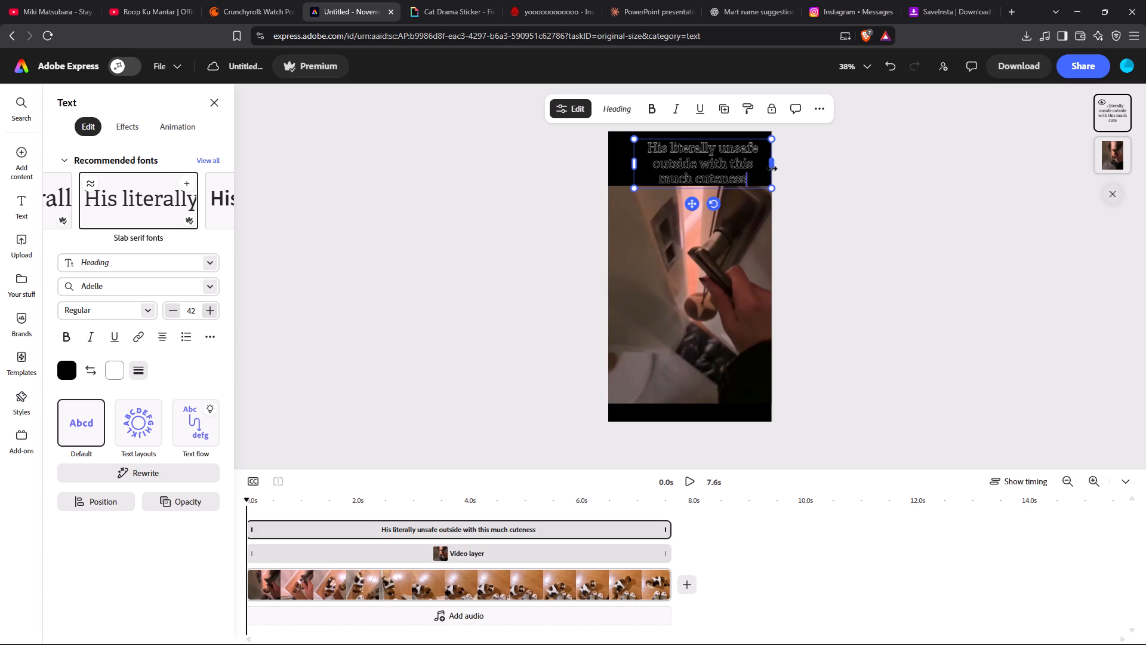
pyautogui.moveTo(633, 163); pyautogui.dragTo(621, 163)
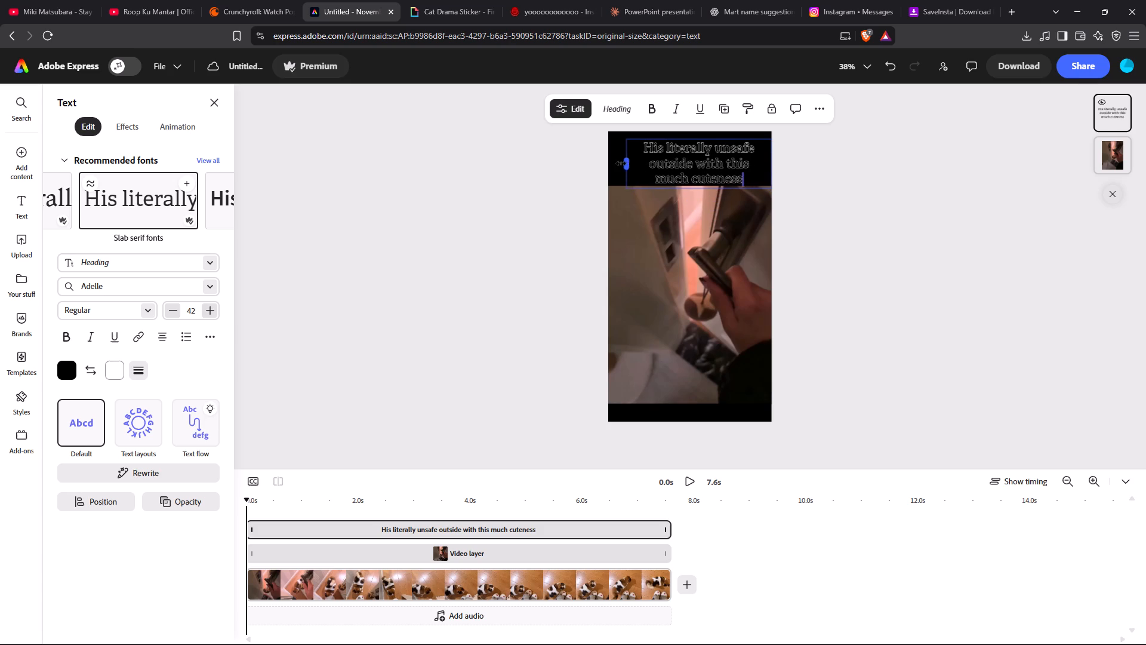
pyautogui.moveTo(621, 163); pyautogui.dragTo(605, 163)
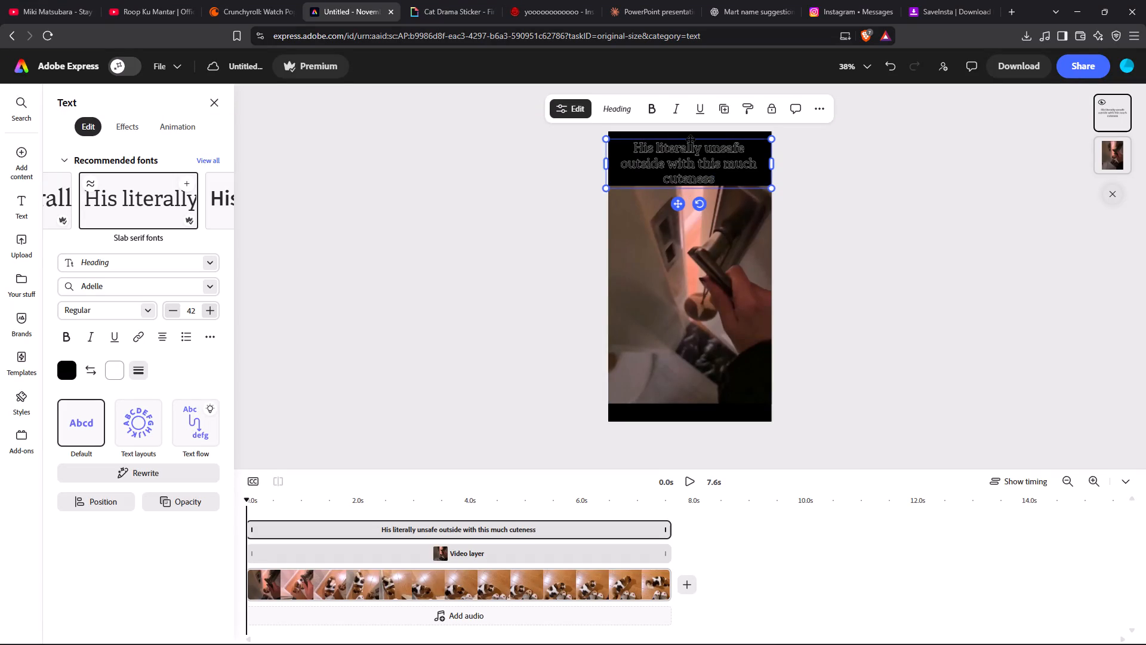
# Center the caption horizontally and move it up so all three lines fit inside the top black strip.
pyautogui.click(691, 140)
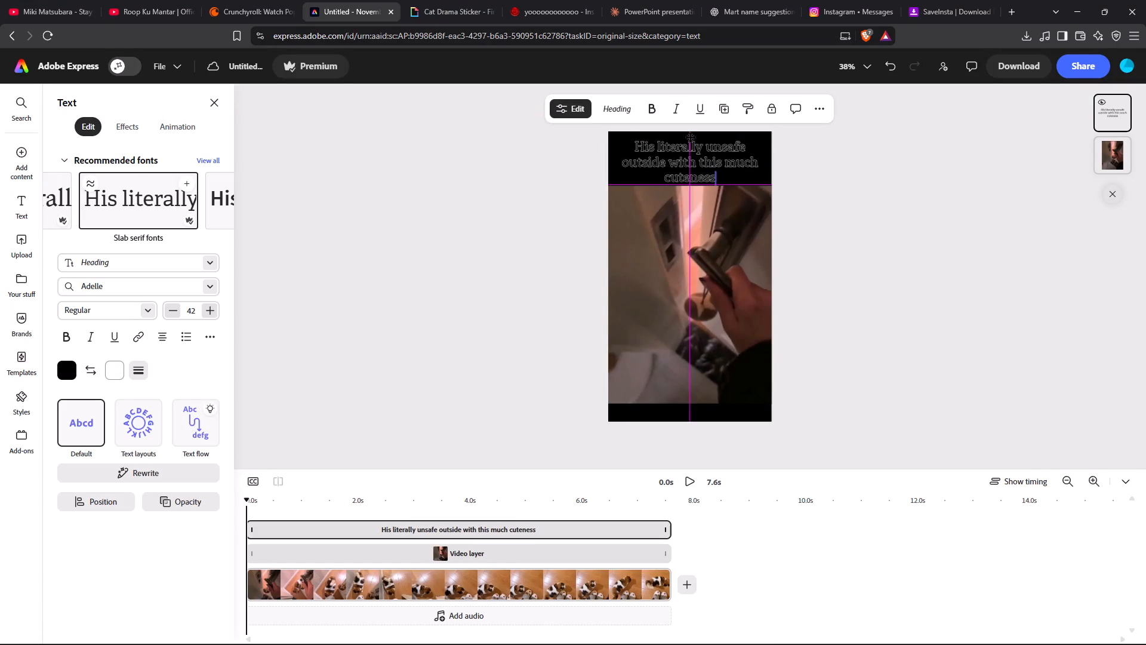
pyautogui.click(722, 174)
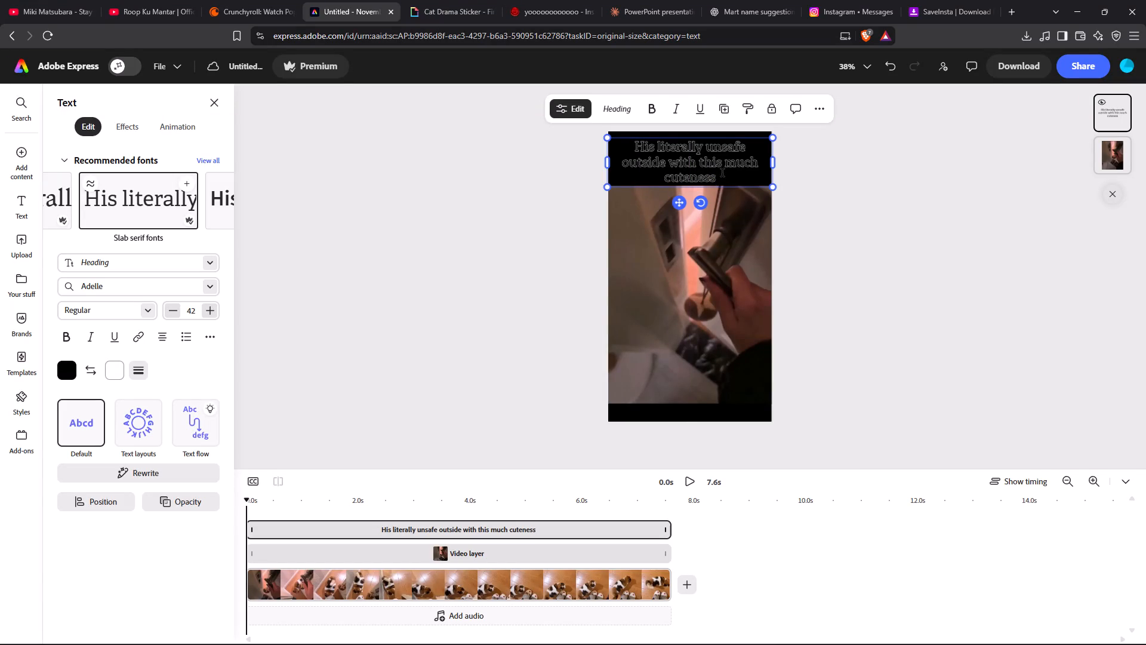
pyautogui.moveTo(728, 177); pyautogui.dragTo(727, 167)
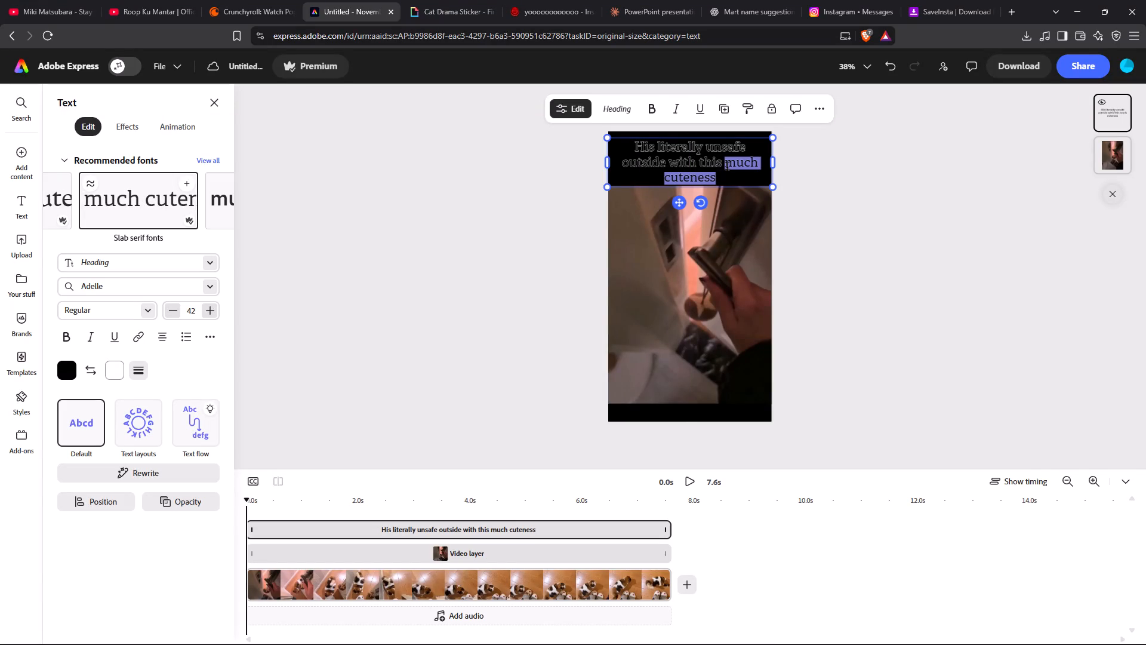
pyautogui.click(734, 180)
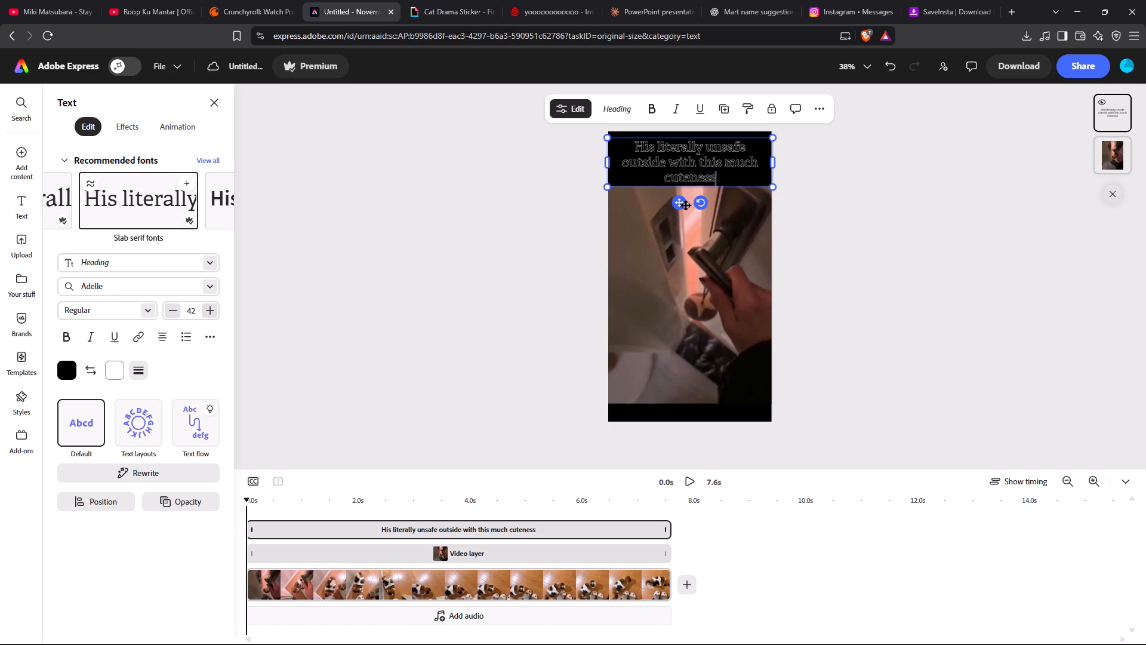
pyautogui.click(682, 201)
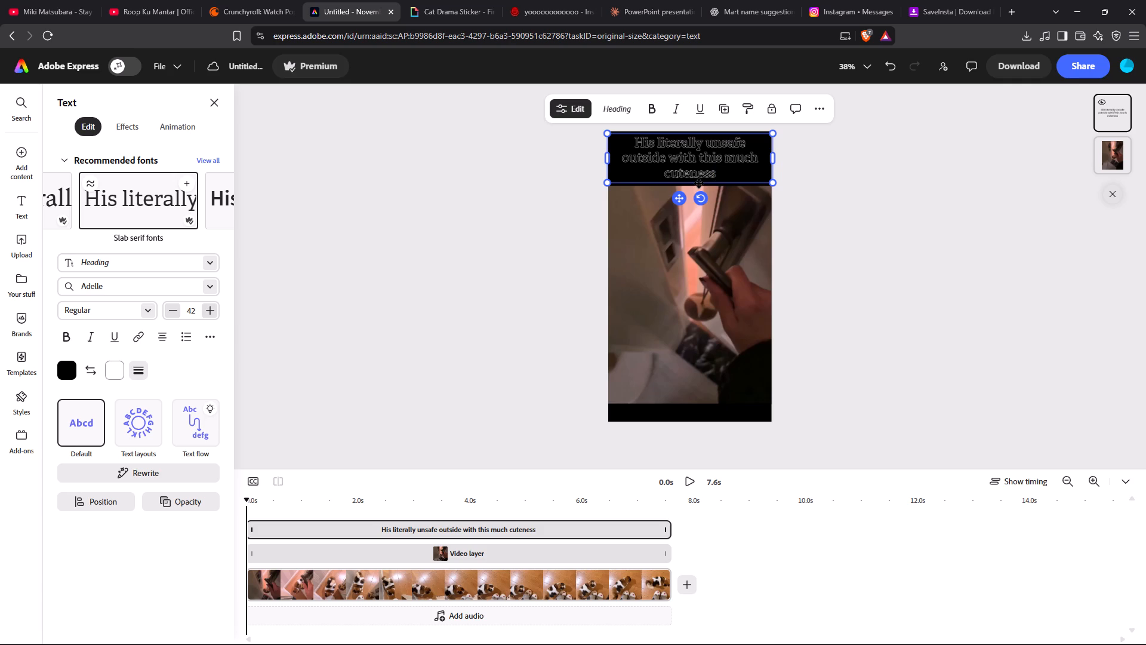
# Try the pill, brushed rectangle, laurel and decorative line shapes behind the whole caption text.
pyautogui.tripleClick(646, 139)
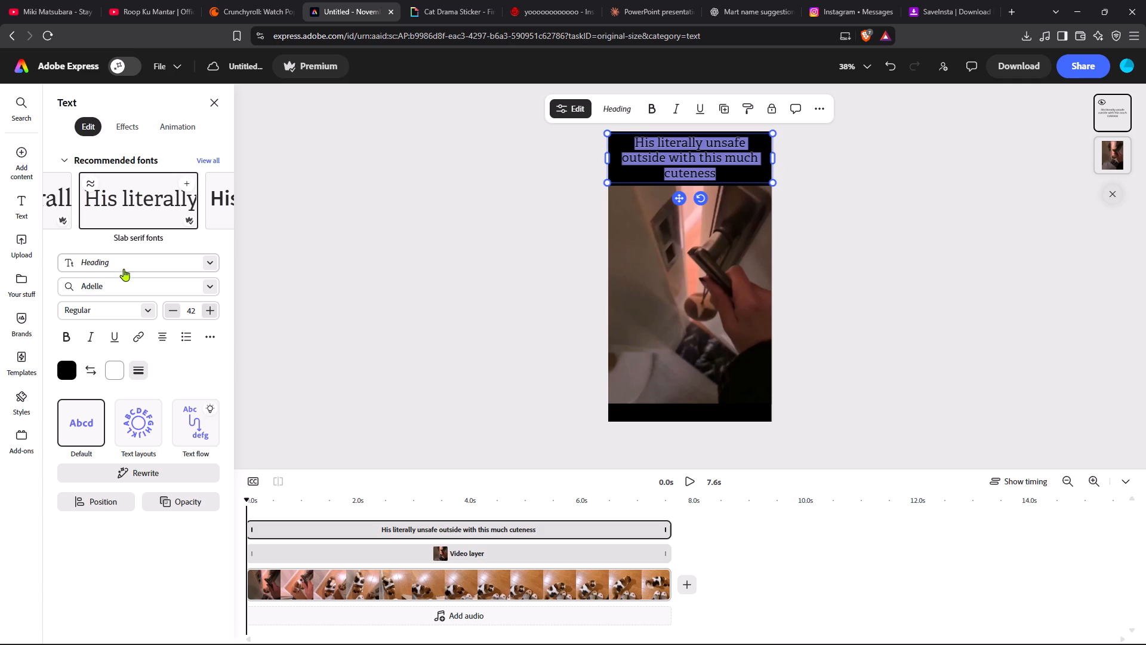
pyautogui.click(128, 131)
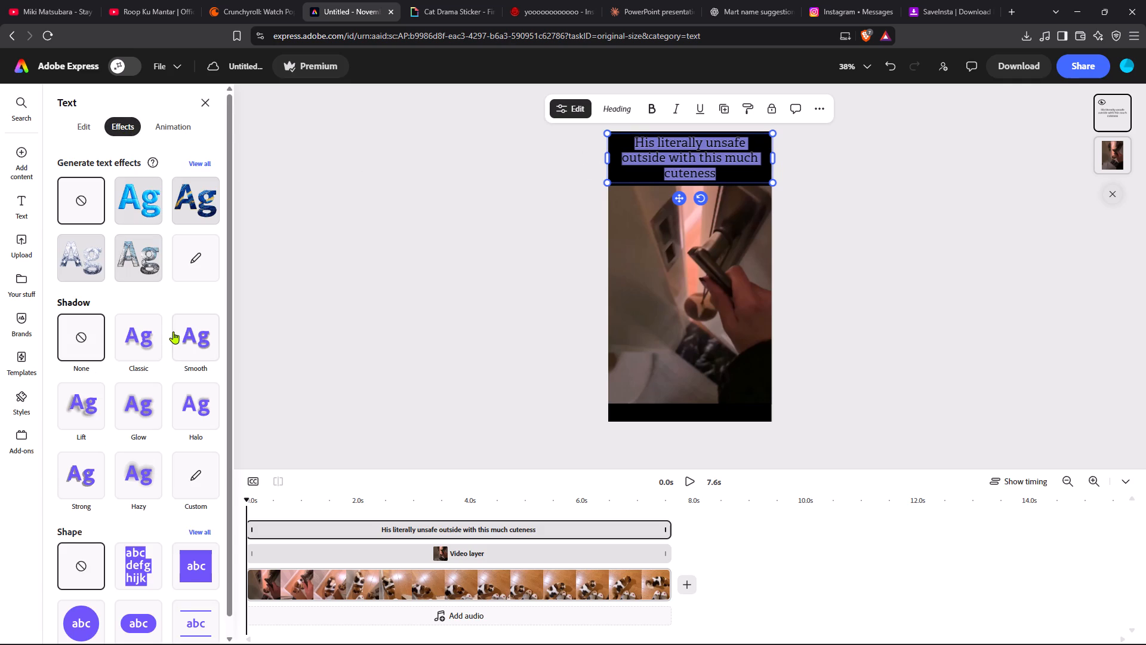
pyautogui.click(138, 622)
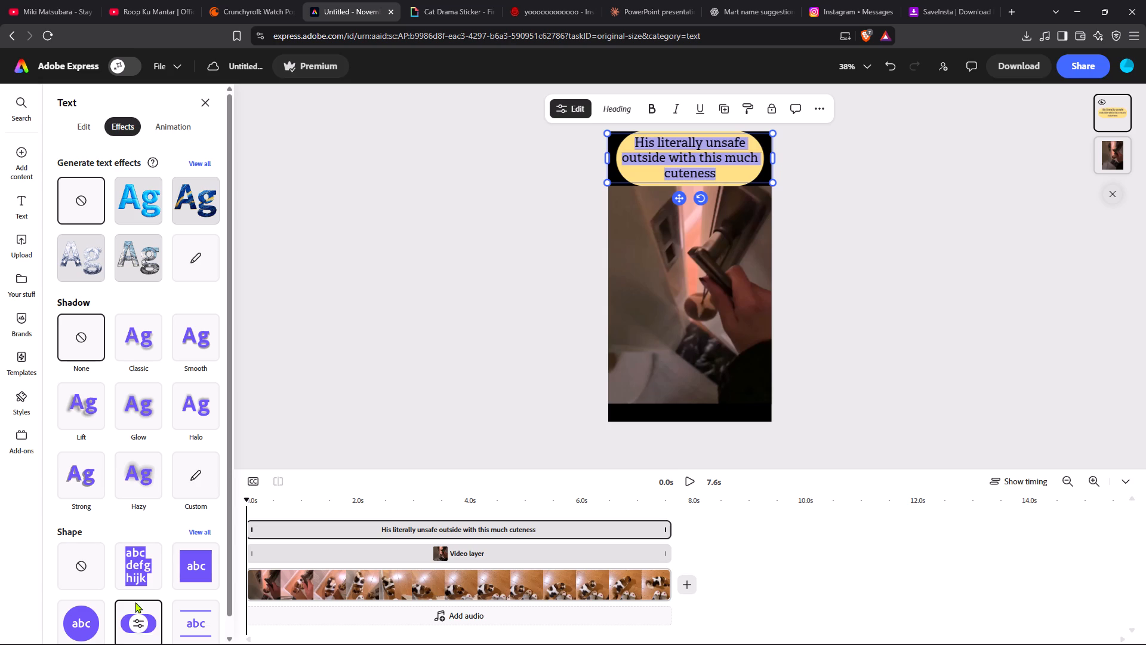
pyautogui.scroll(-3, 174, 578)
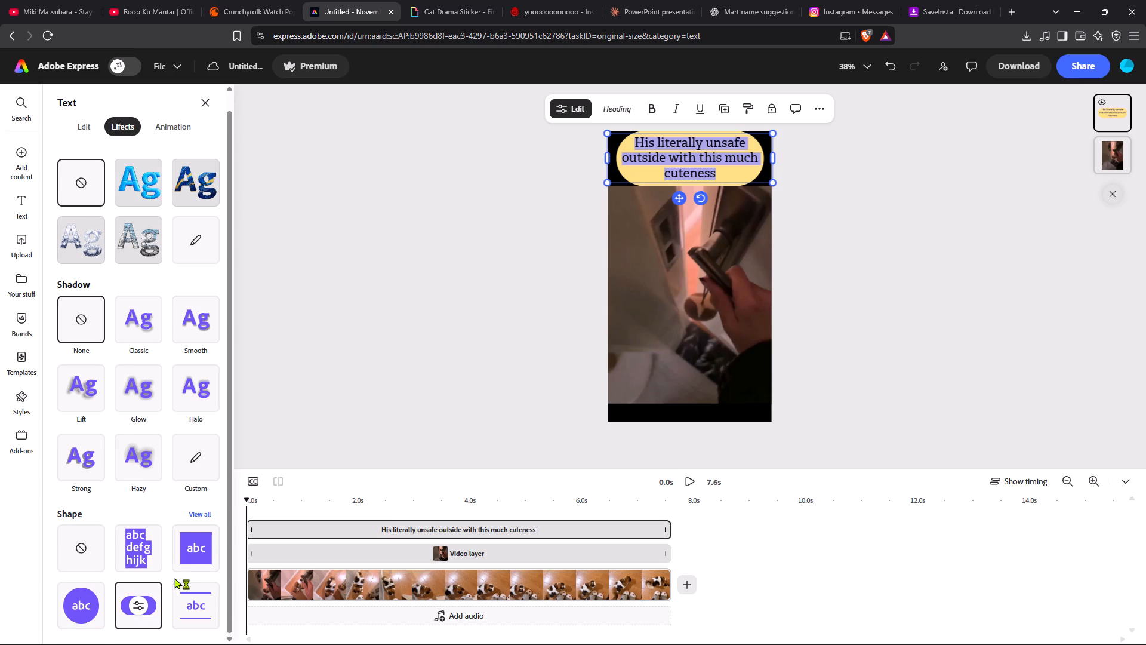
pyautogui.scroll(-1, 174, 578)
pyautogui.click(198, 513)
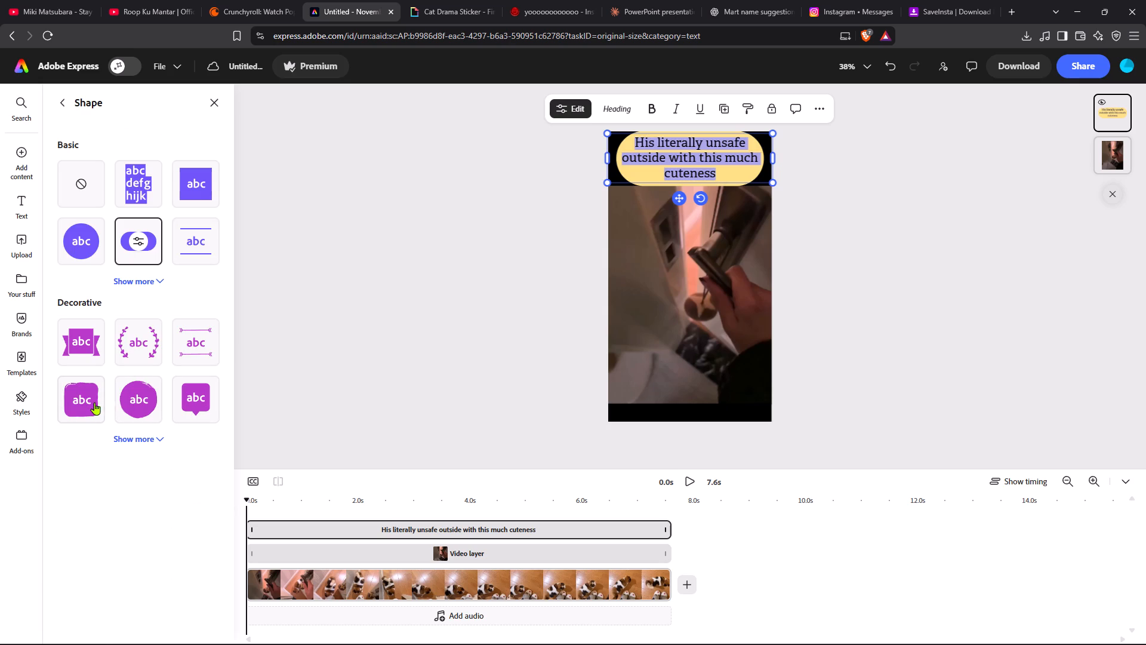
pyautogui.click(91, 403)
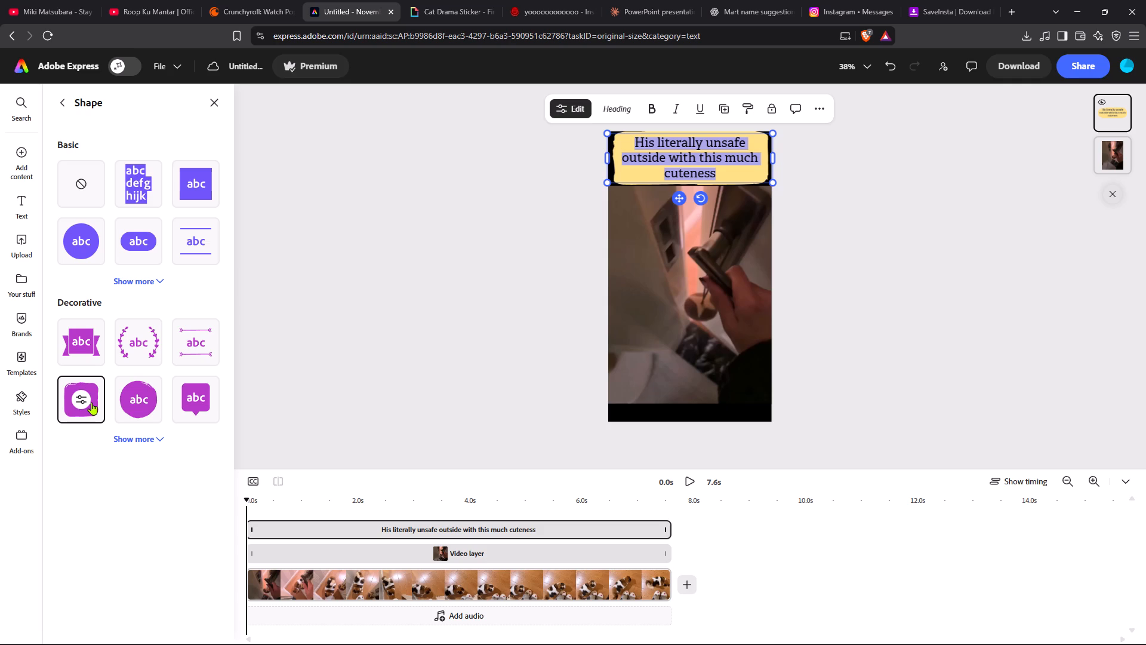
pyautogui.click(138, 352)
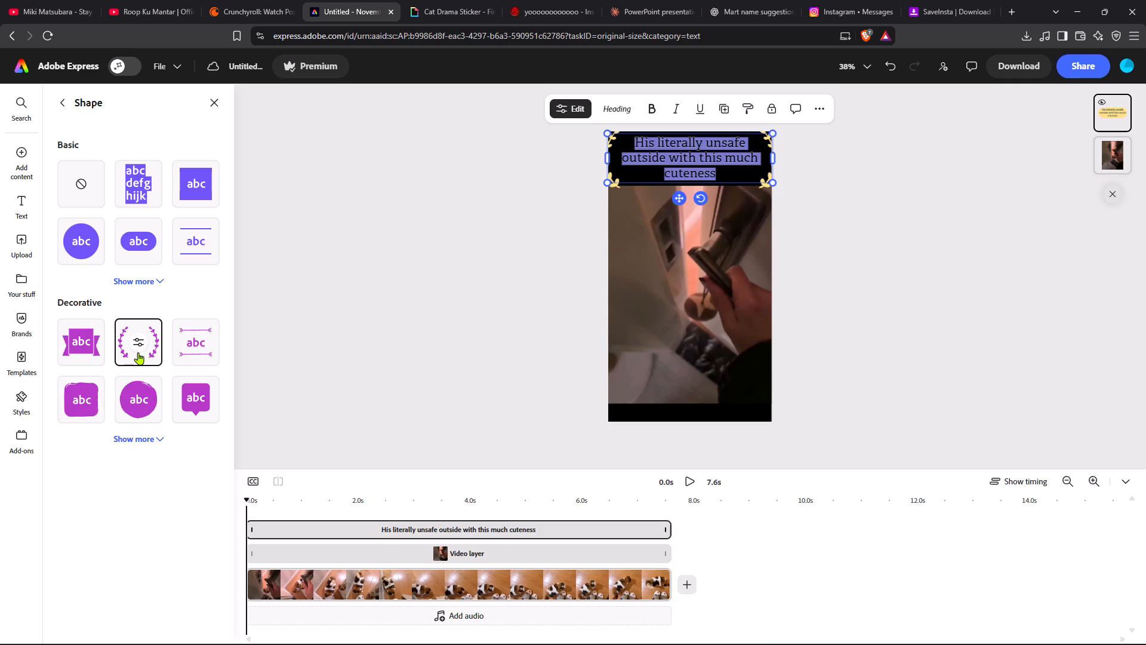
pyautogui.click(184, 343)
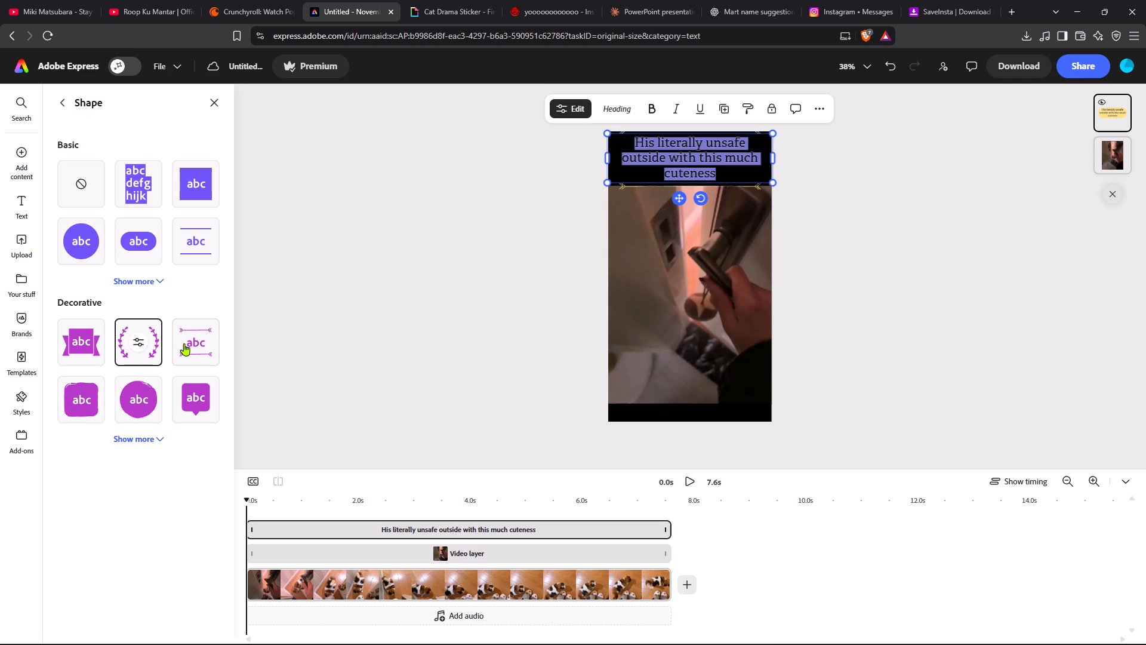
# Apply the Basic line-by-line highlight shape to the caption, set its color to white, and swap colors for white text on black.
pyautogui.click(141, 198)
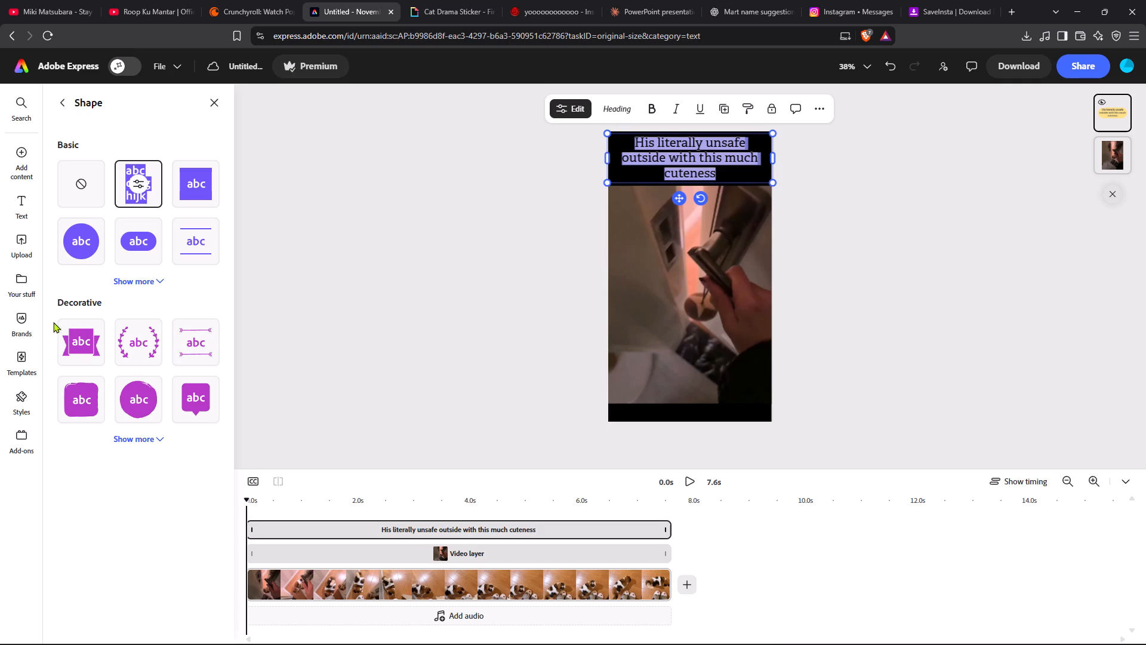
pyautogui.click(142, 183)
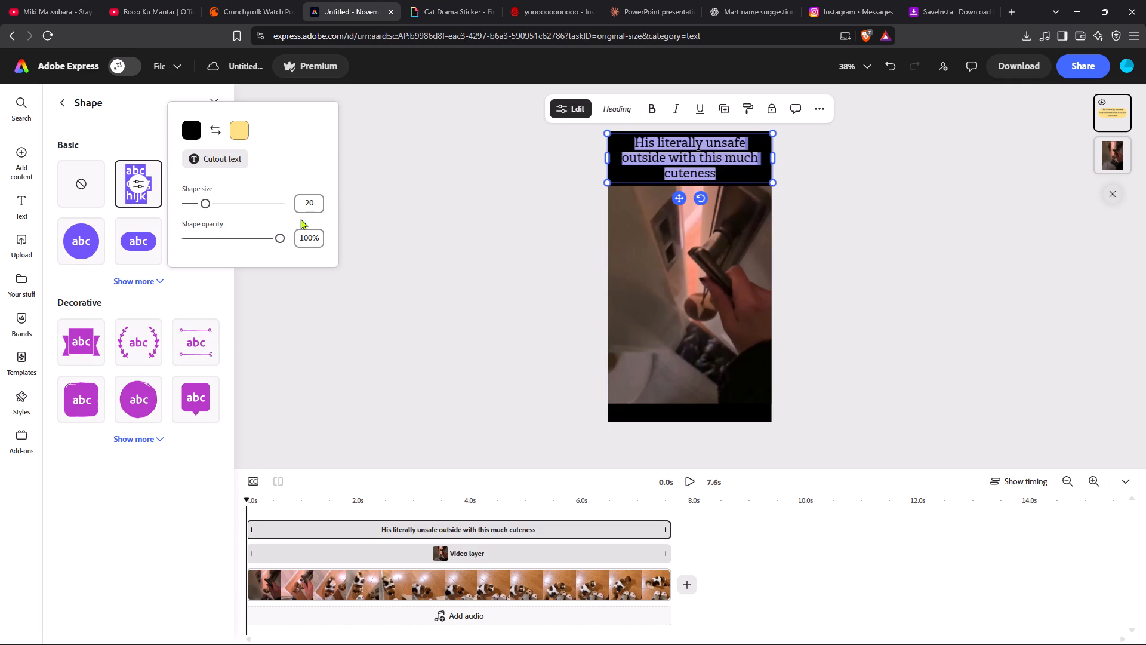
pyautogui.click(234, 134)
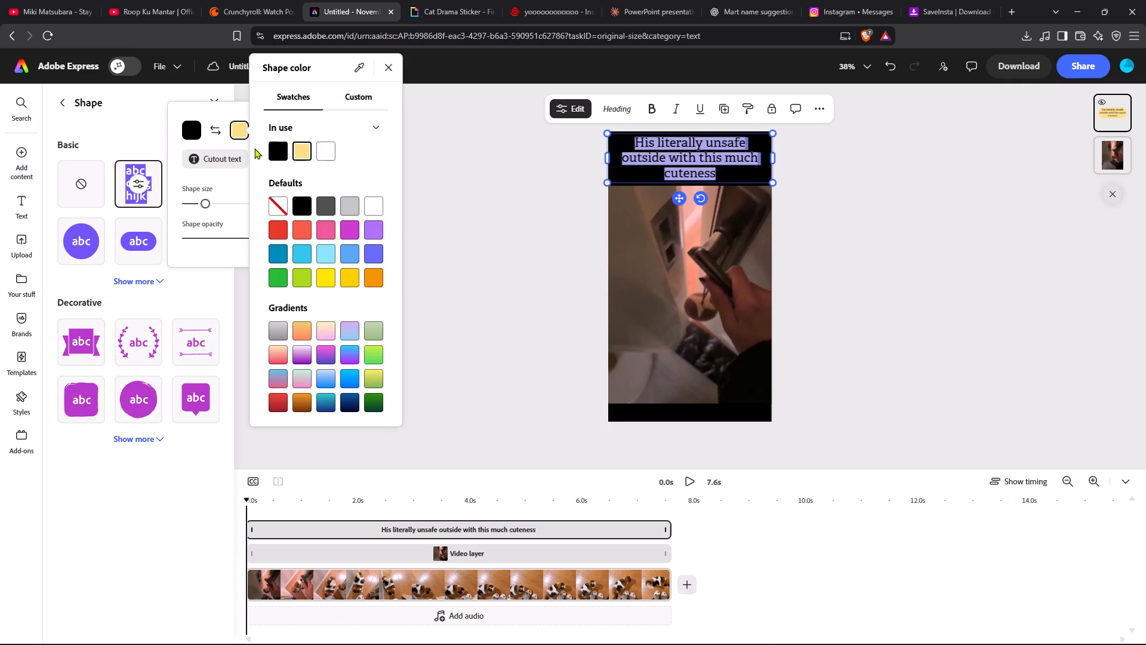
pyautogui.click(321, 152)
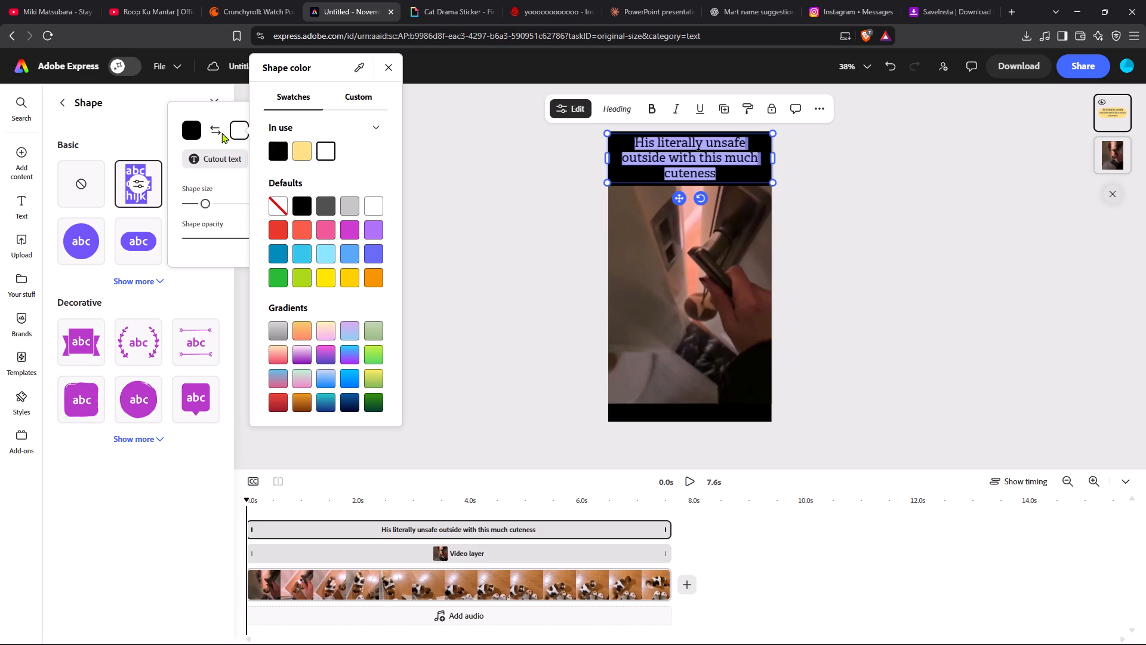
pyautogui.click(217, 131)
pyautogui.click(217, 131)
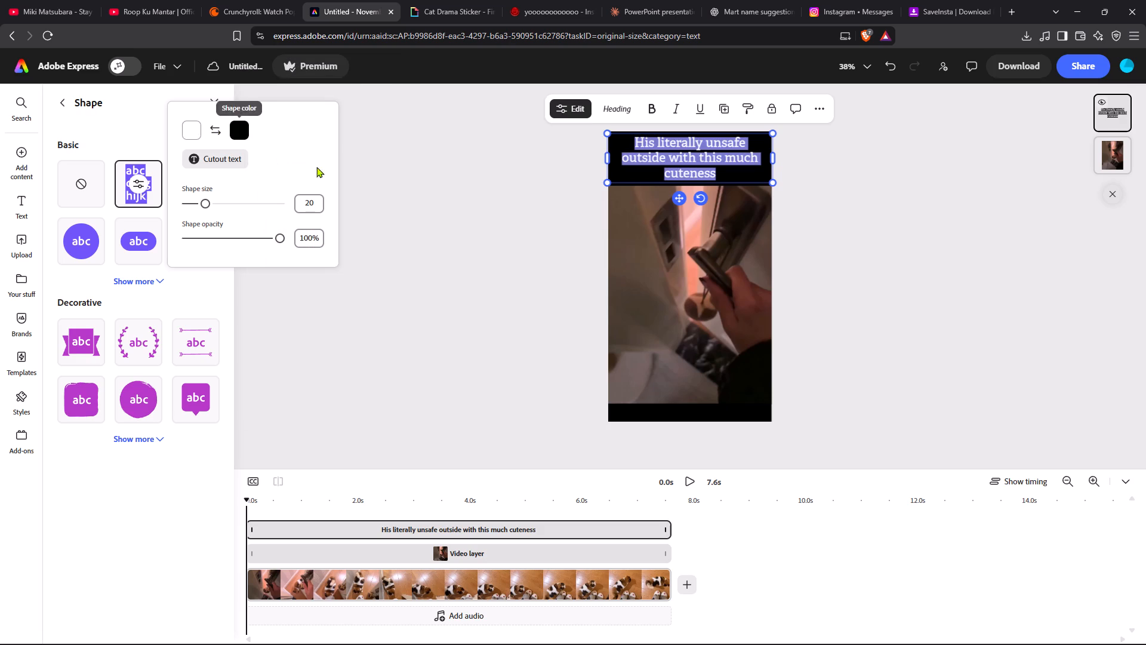
# Increase the caption's background shape size to 62 and close the shape settings.
pyautogui.click(229, 205)
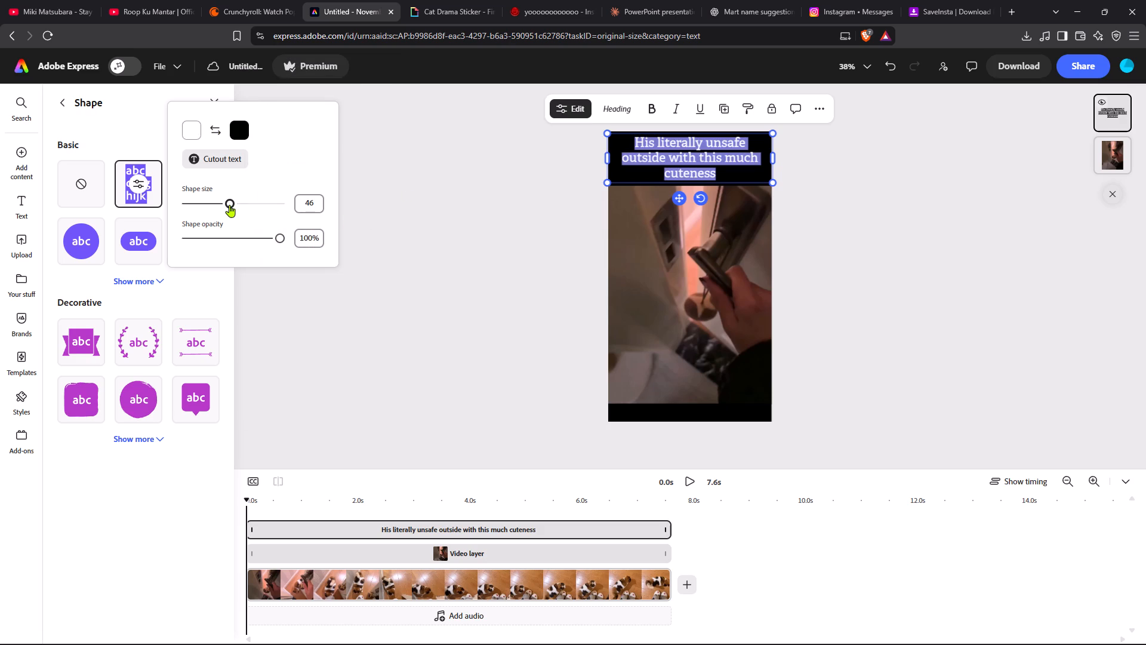
pyautogui.click(245, 204)
pyautogui.click(385, 201)
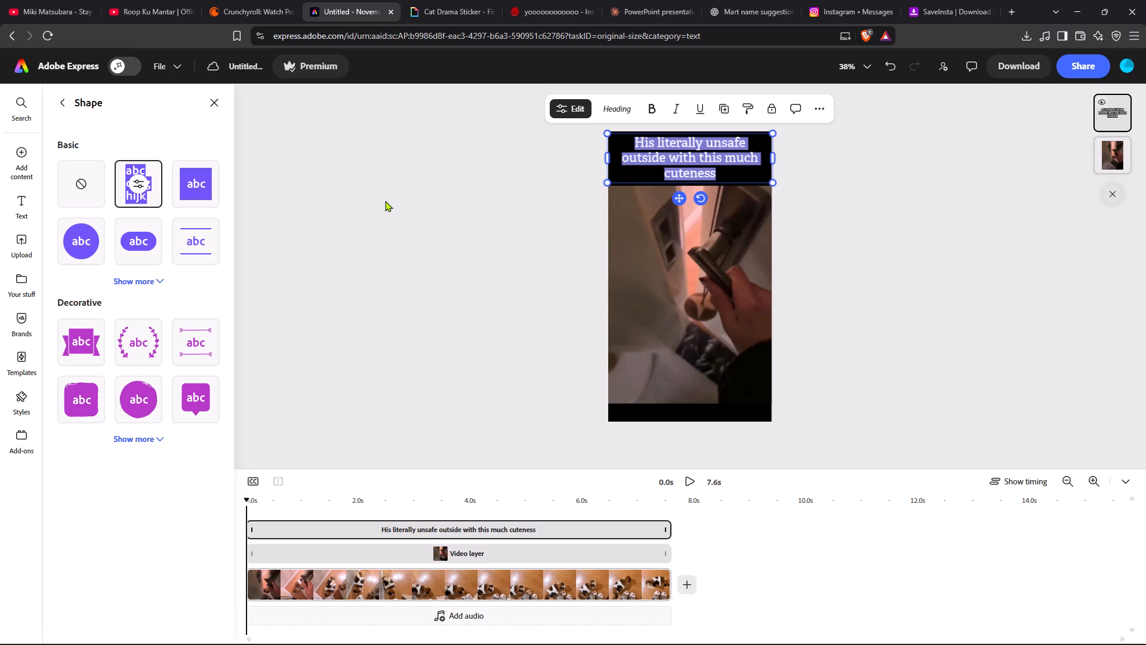
pyautogui.click(447, 205)
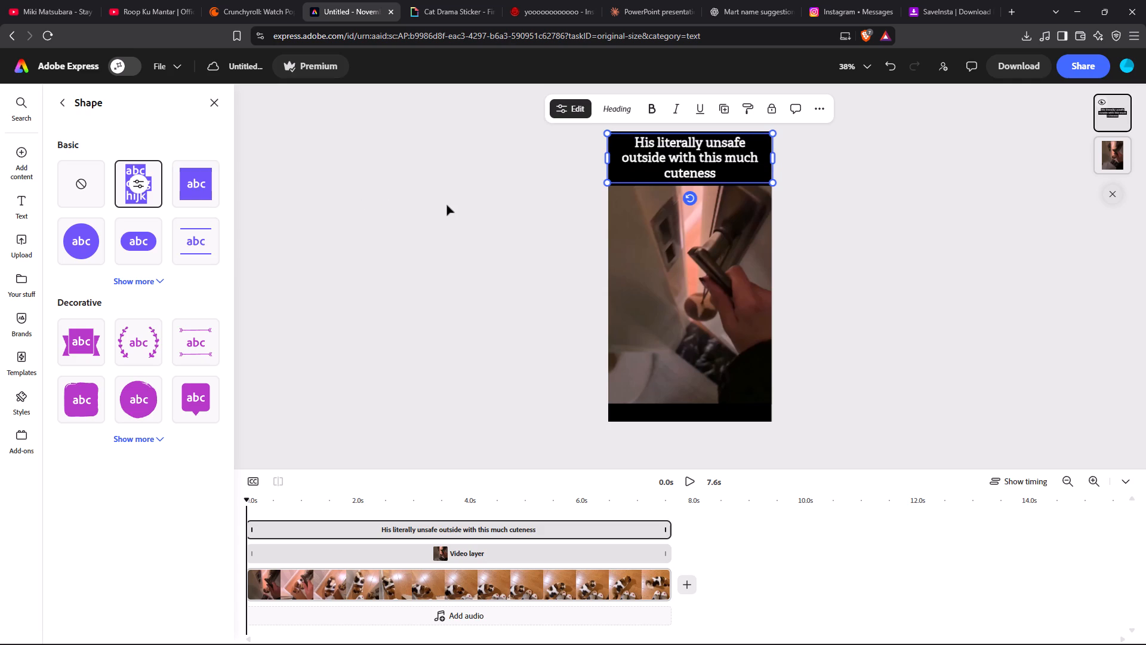
pyautogui.click(729, 167)
pyautogui.click(849, 206)
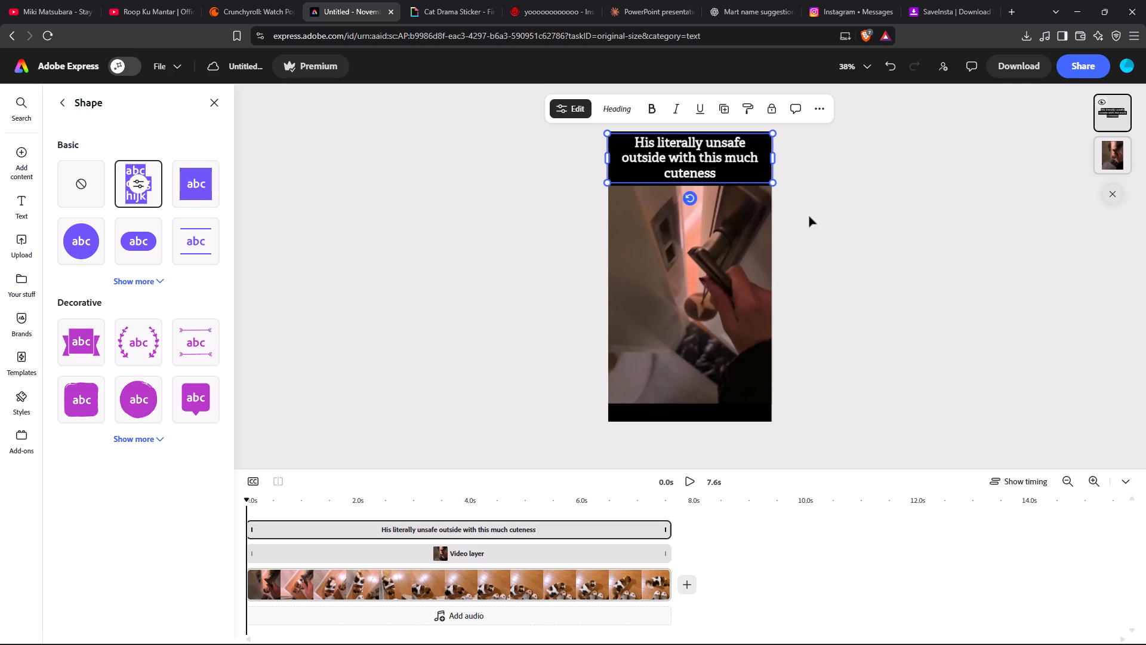
pyautogui.click(809, 217)
# Give the whole caption a black outline color and swap it with the fill to get black letters with a white outline.
pyautogui.tripleClick(698, 157)
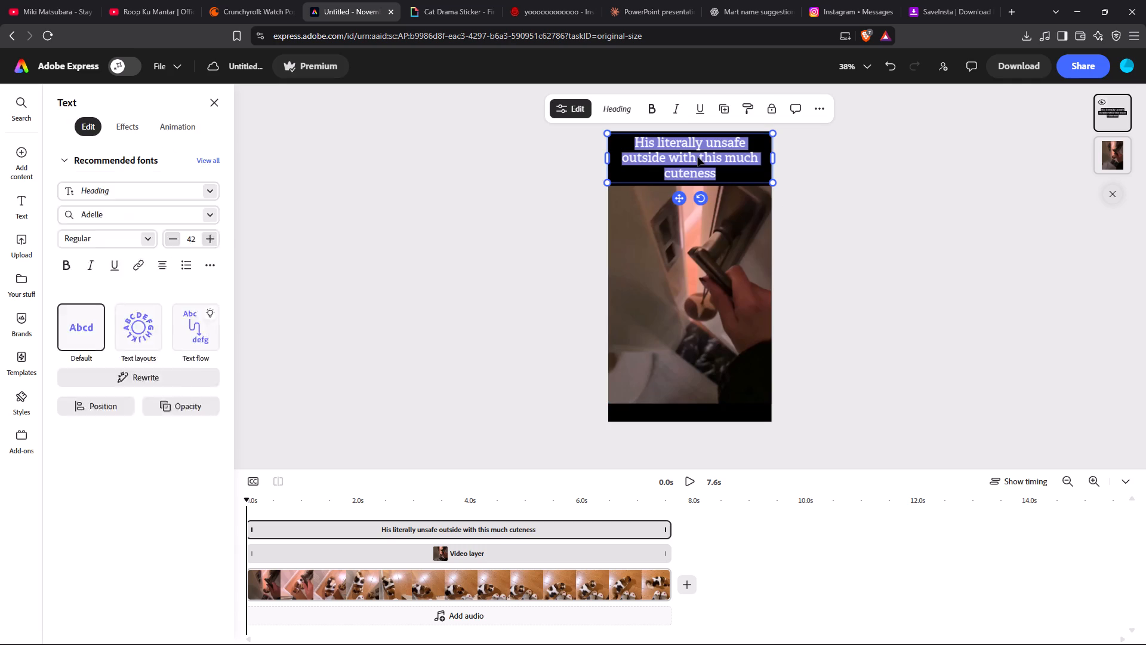
pyautogui.click(130, 128)
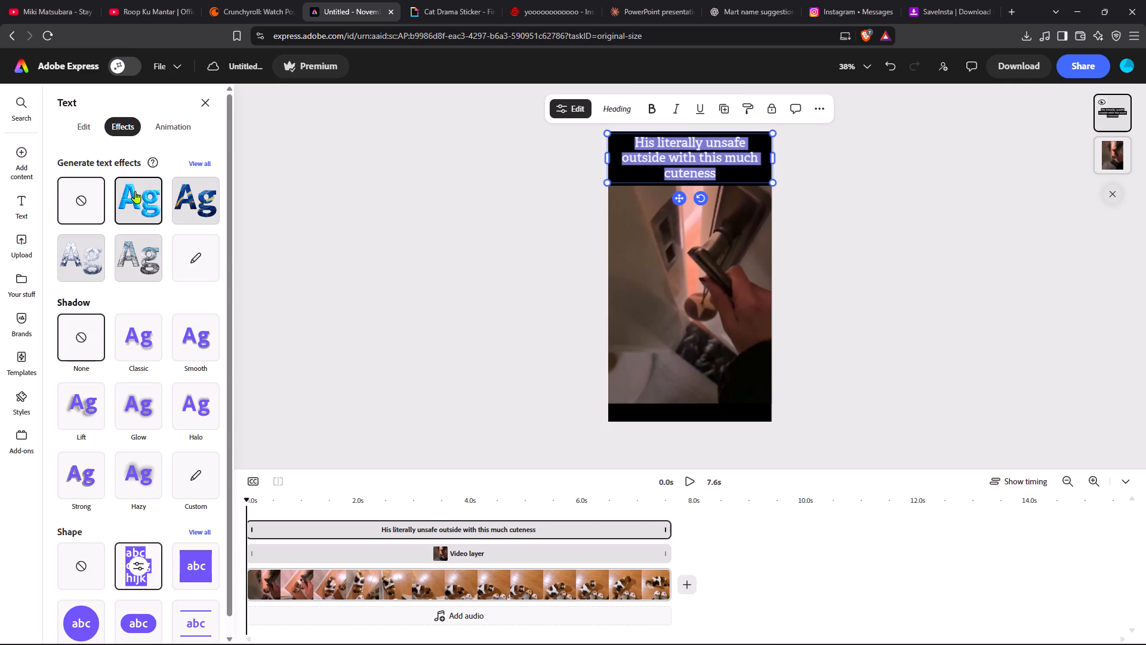
pyautogui.click(152, 576)
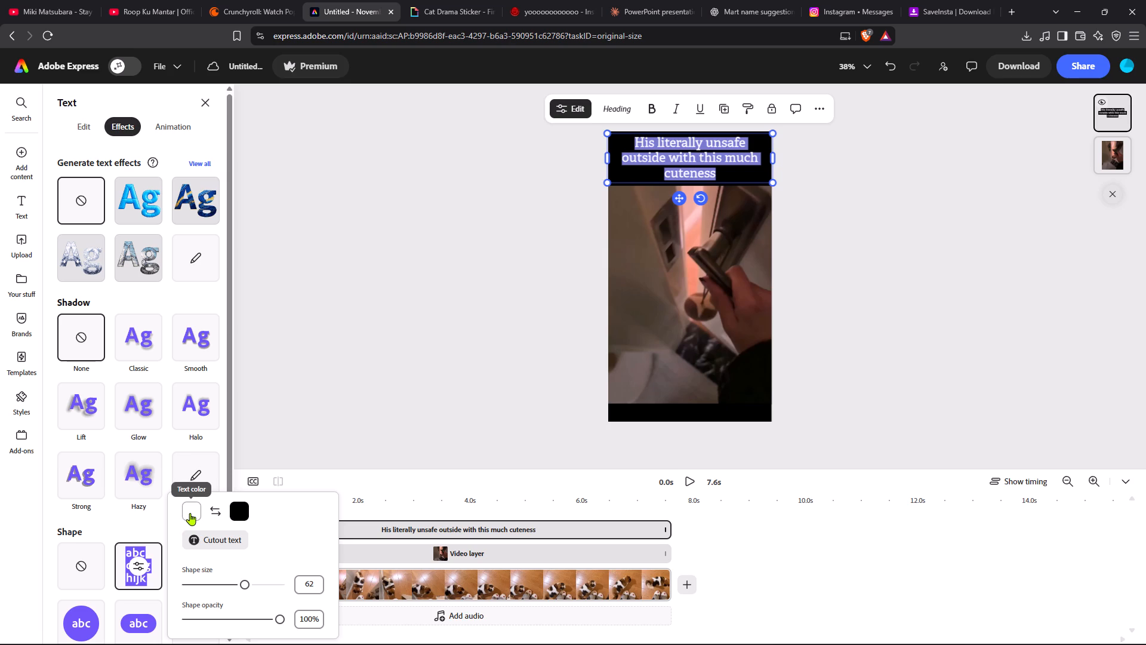
pyautogui.click(88, 129)
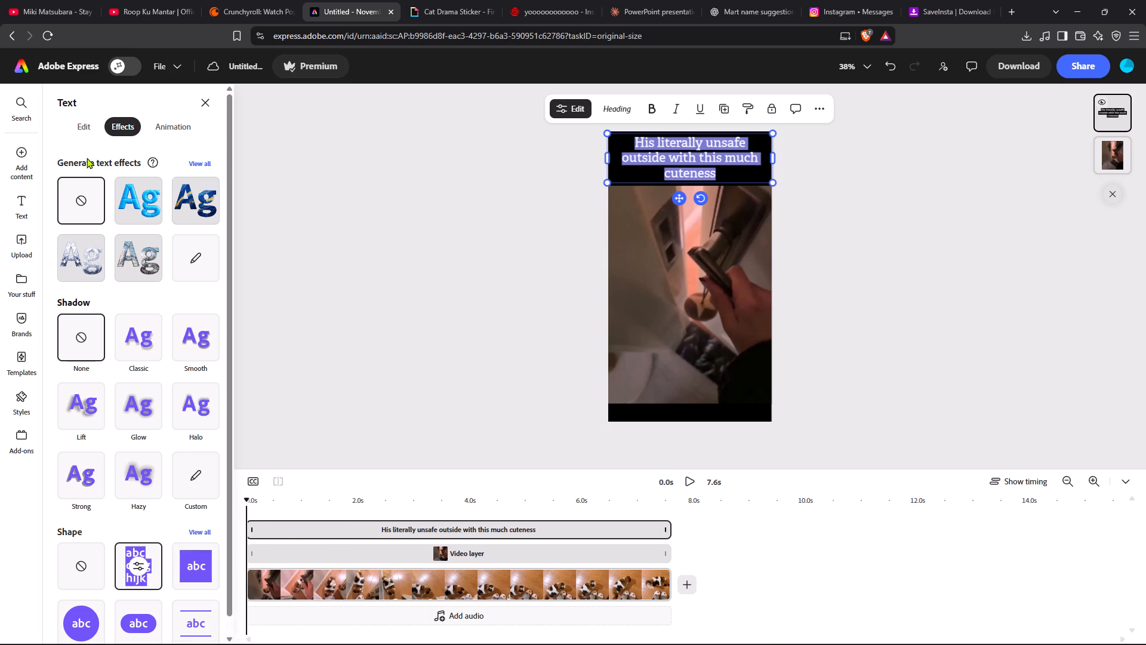
pyautogui.click(81, 119)
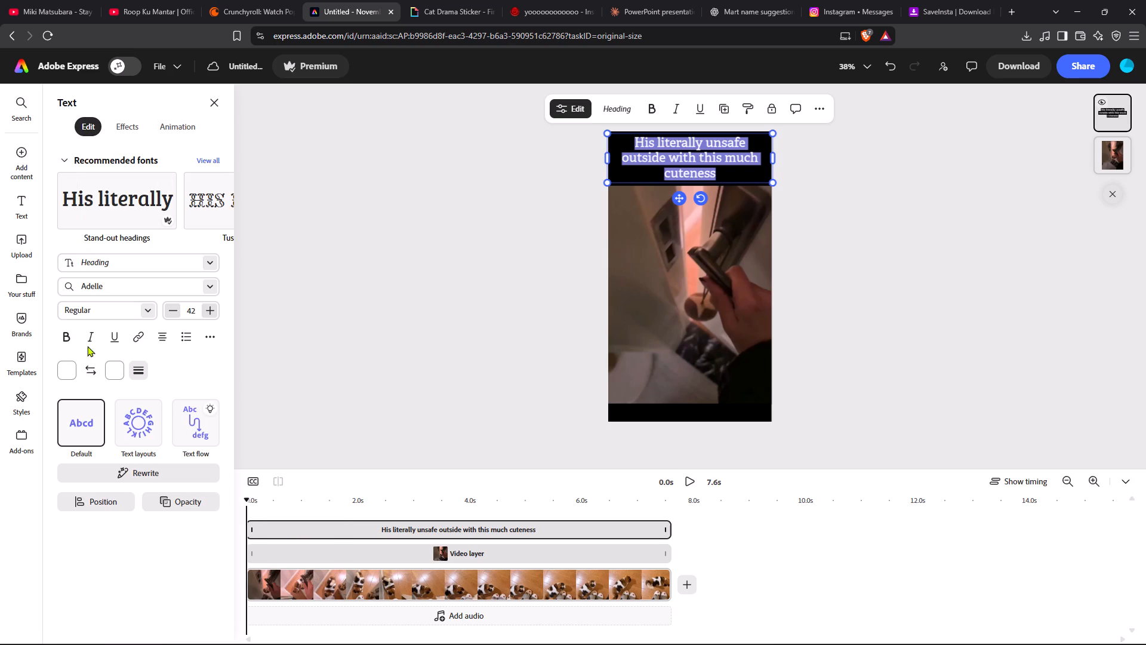
pyautogui.click(110, 370)
pyautogui.click(150, 346)
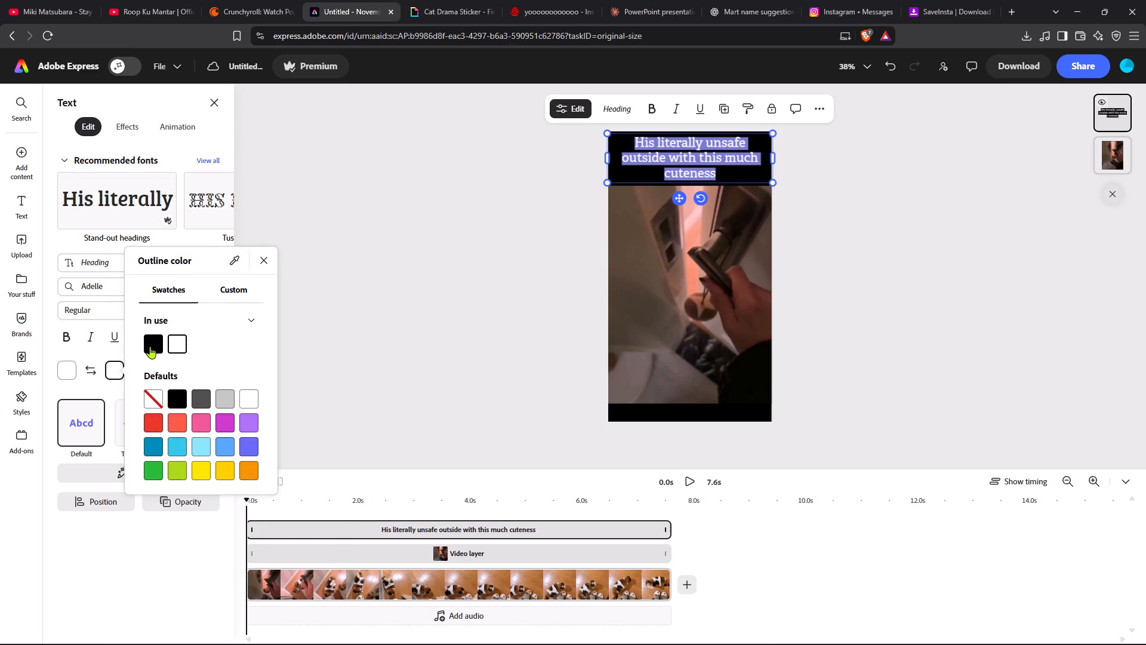
pyautogui.click(97, 373)
pyautogui.click(91, 372)
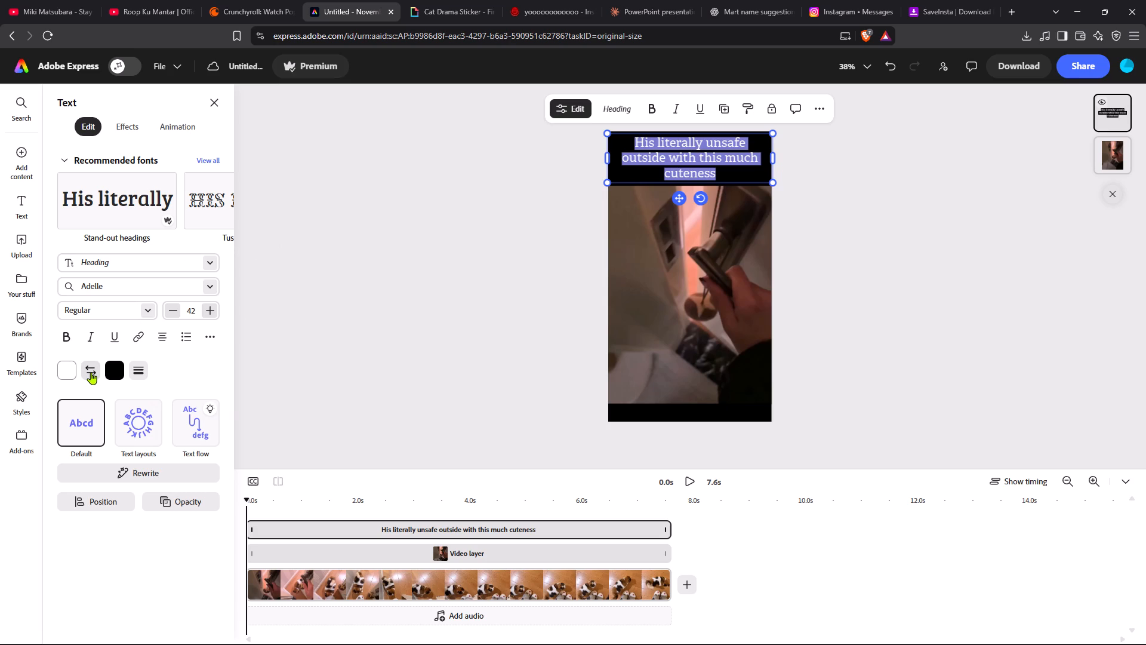
# Change the color of the caption's line-by-line background shape to white.
pyautogui.click(134, 121)
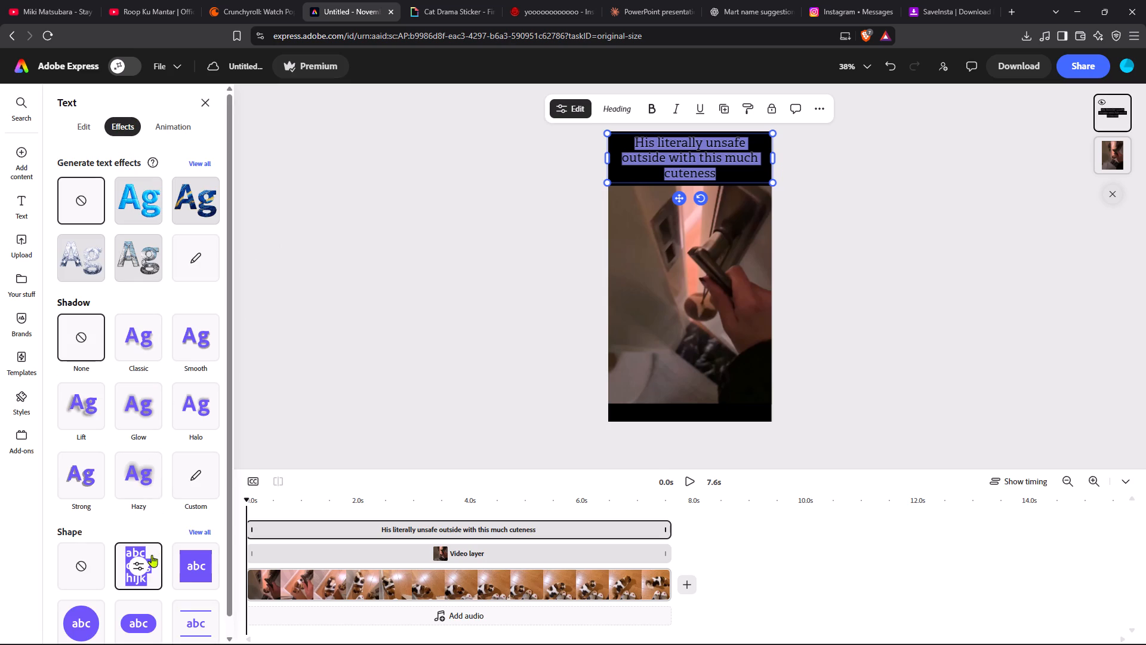
pyautogui.click(149, 560)
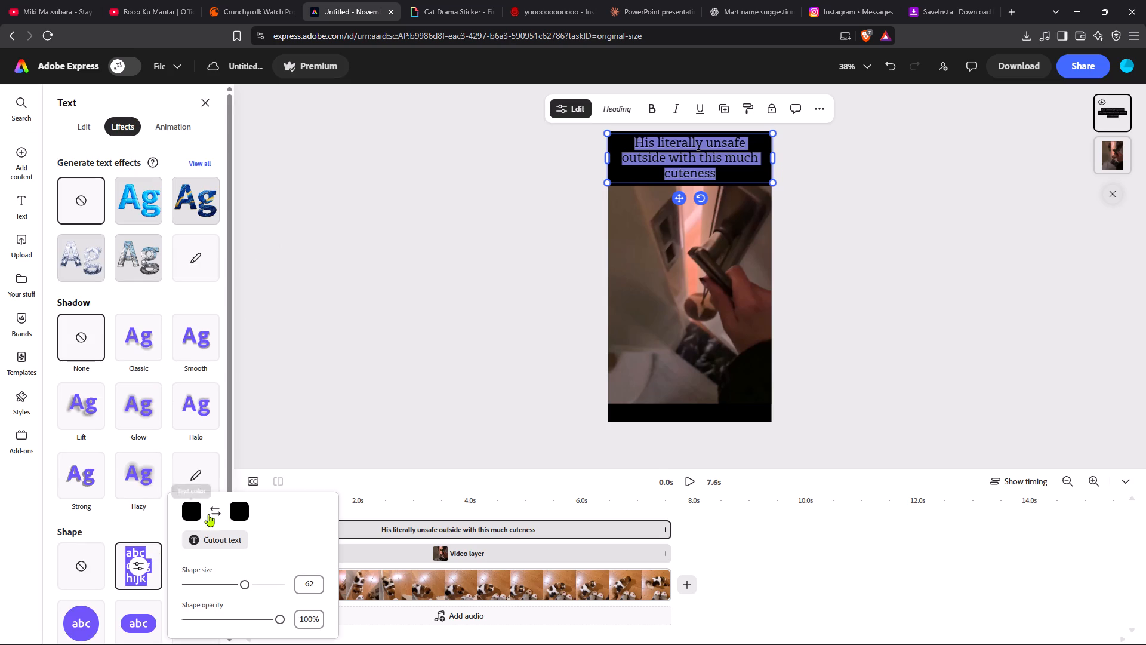
pyautogui.click(228, 508)
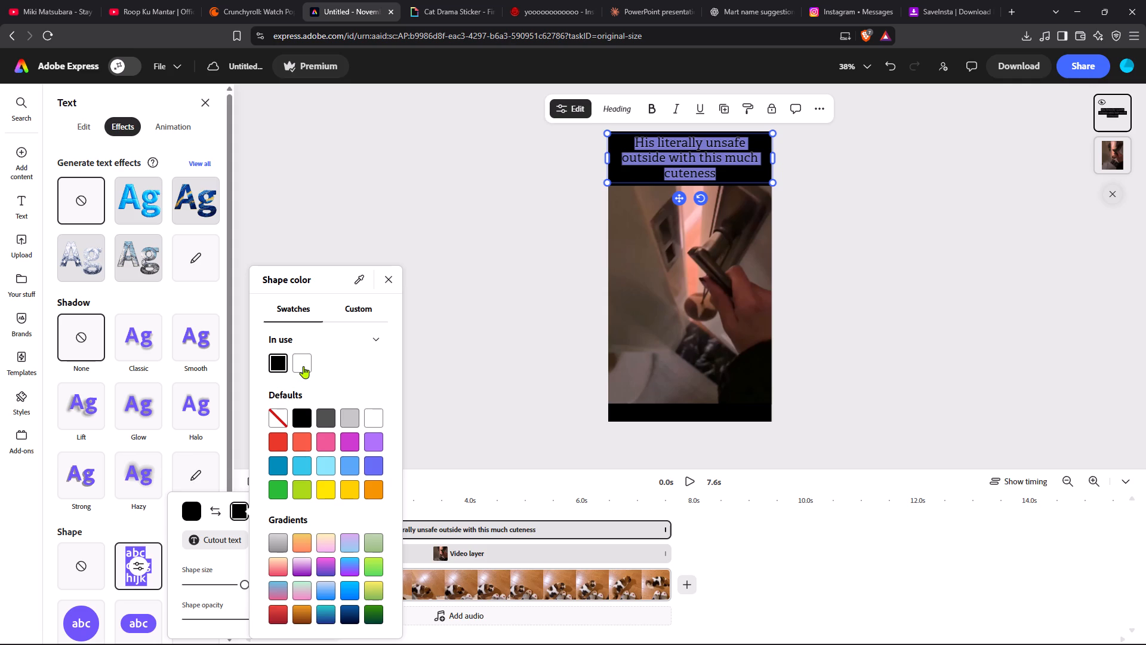
pyautogui.click(303, 366)
pyautogui.click(212, 506)
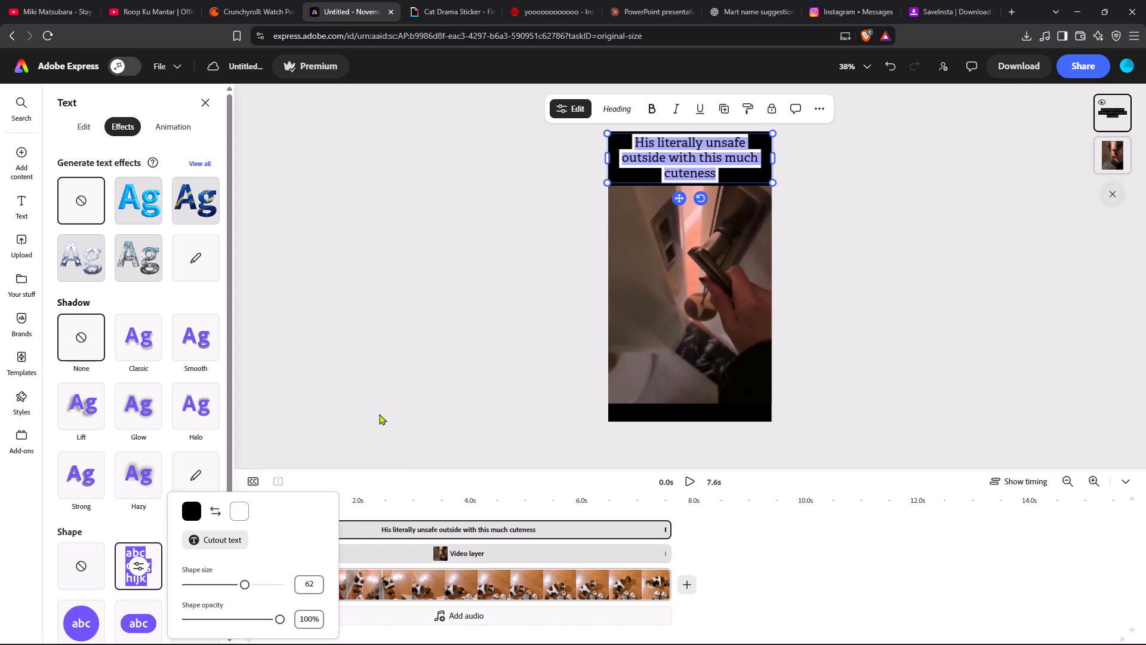
# Reduce the caption's background shape size to 32.
pyautogui.scroll(-1, 293, 546)
pyautogui.click(224, 582)
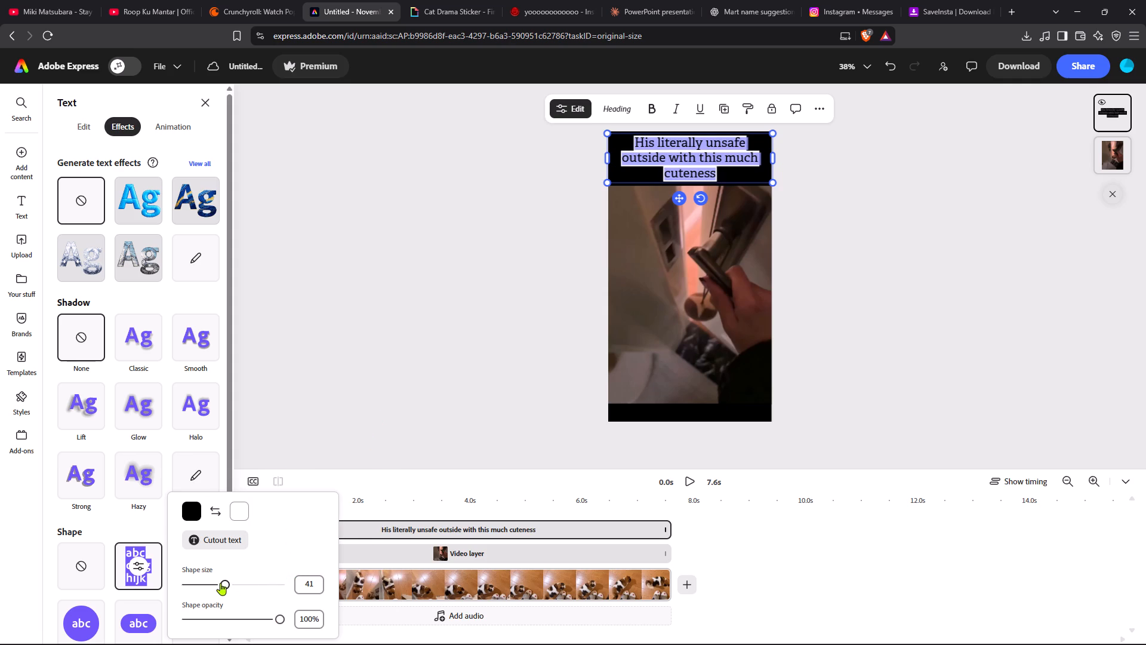
pyautogui.moveTo(220, 583); pyautogui.dragTo(215, 583)
pyautogui.click(215, 583)
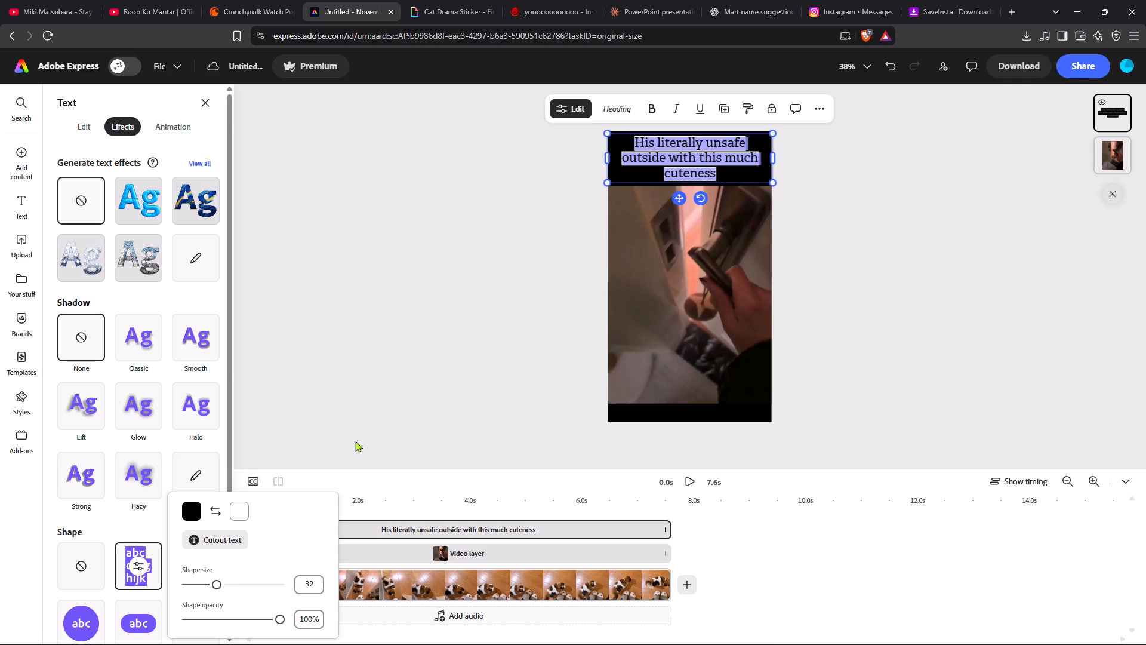
pyautogui.click(355, 441)
pyautogui.click(427, 388)
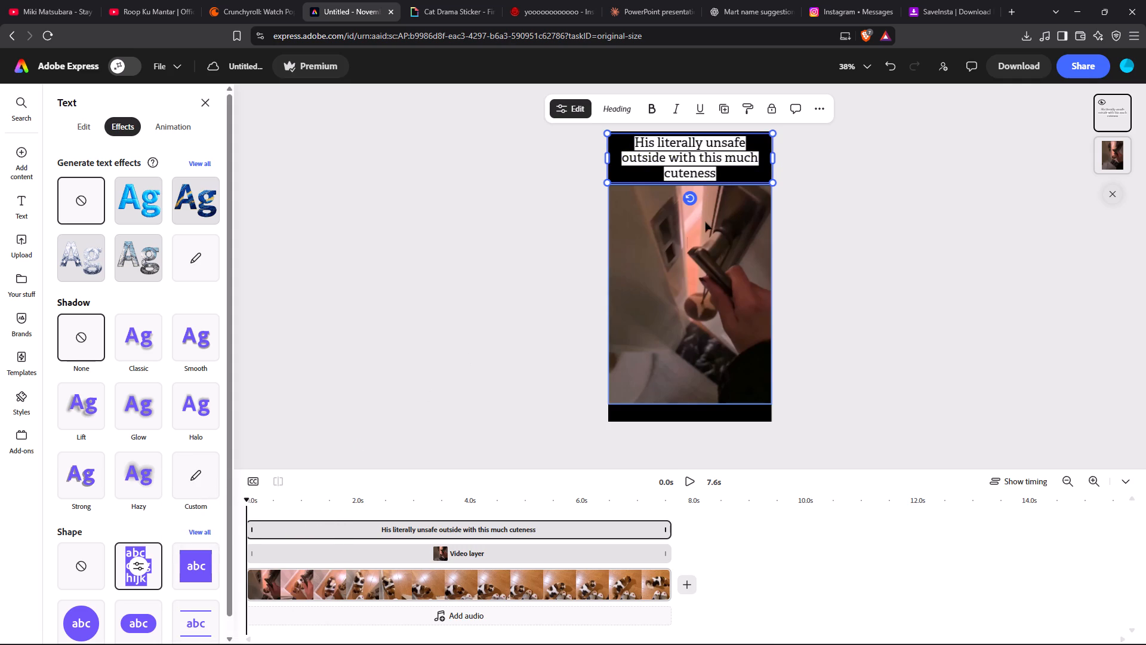
# Add an exclamation mark after "cuteness" at the end of the caption.
pyautogui.click(716, 172)
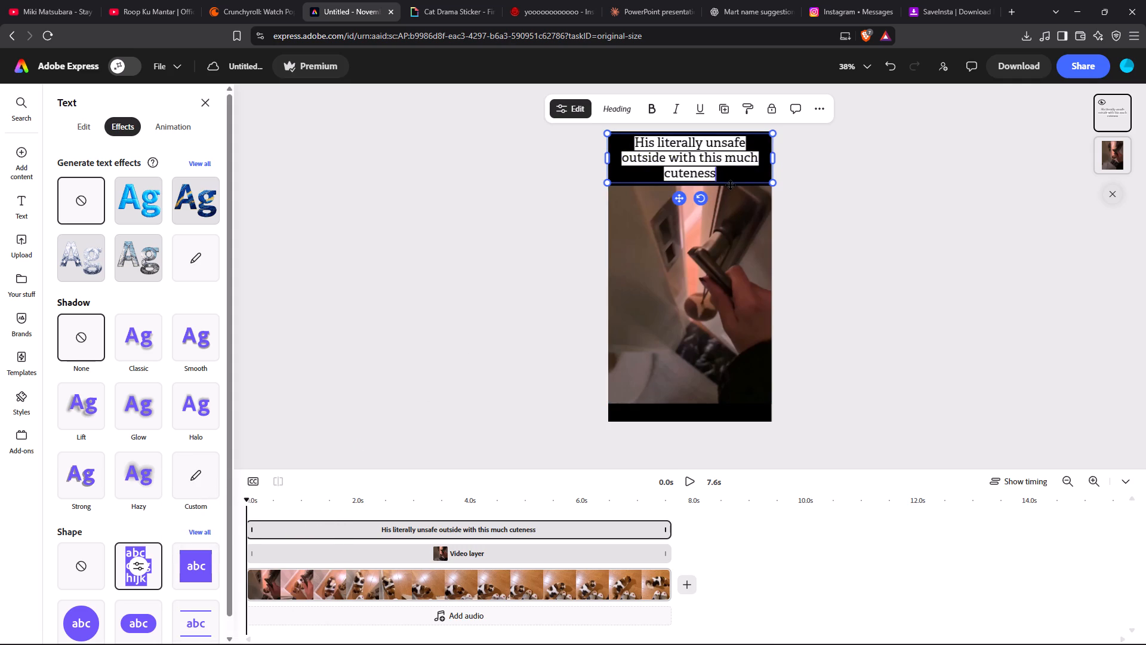
pyautogui.hotkey('shift', '!')
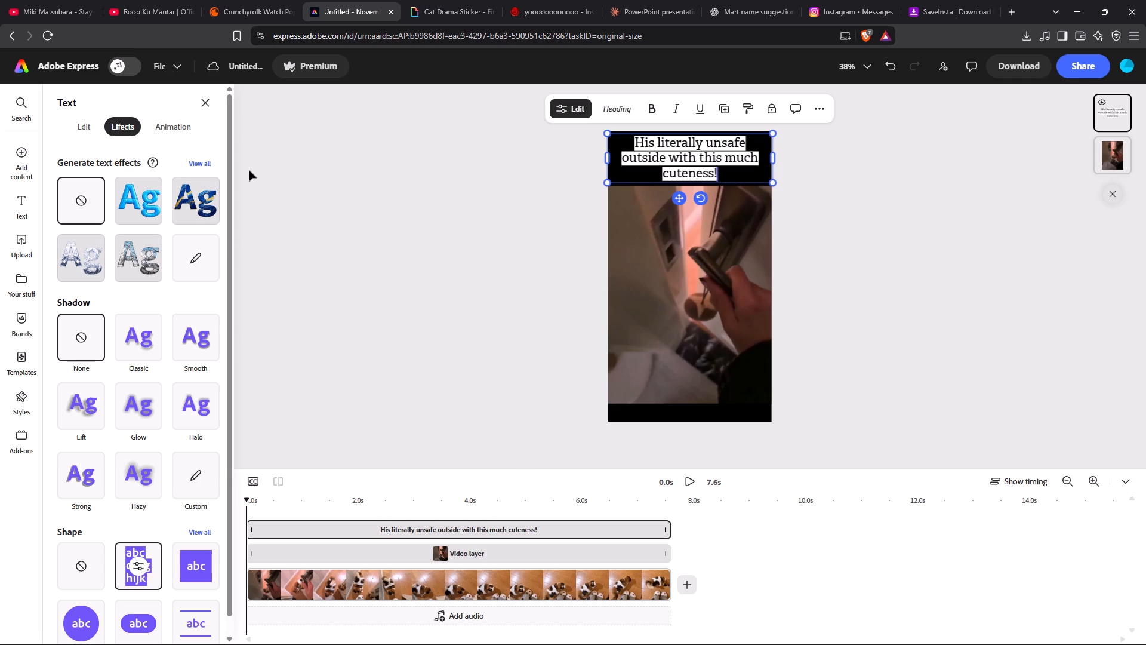
# Apply the recommended "Stand-out headings" font to the caption.
pyautogui.click(91, 124)
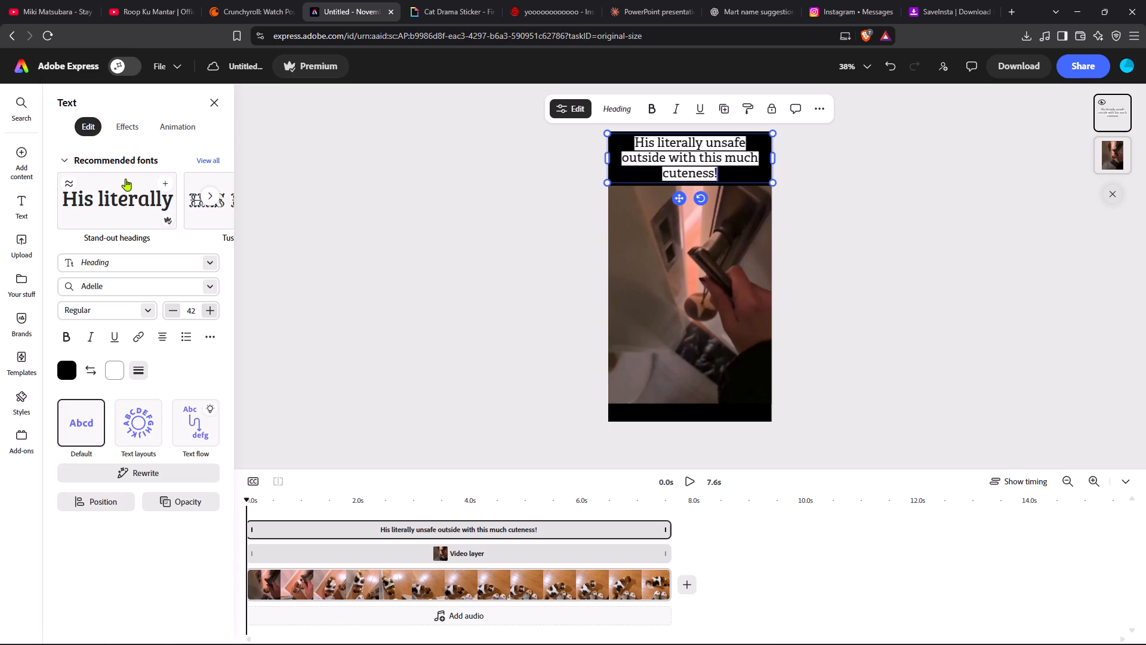
pyautogui.click(117, 211)
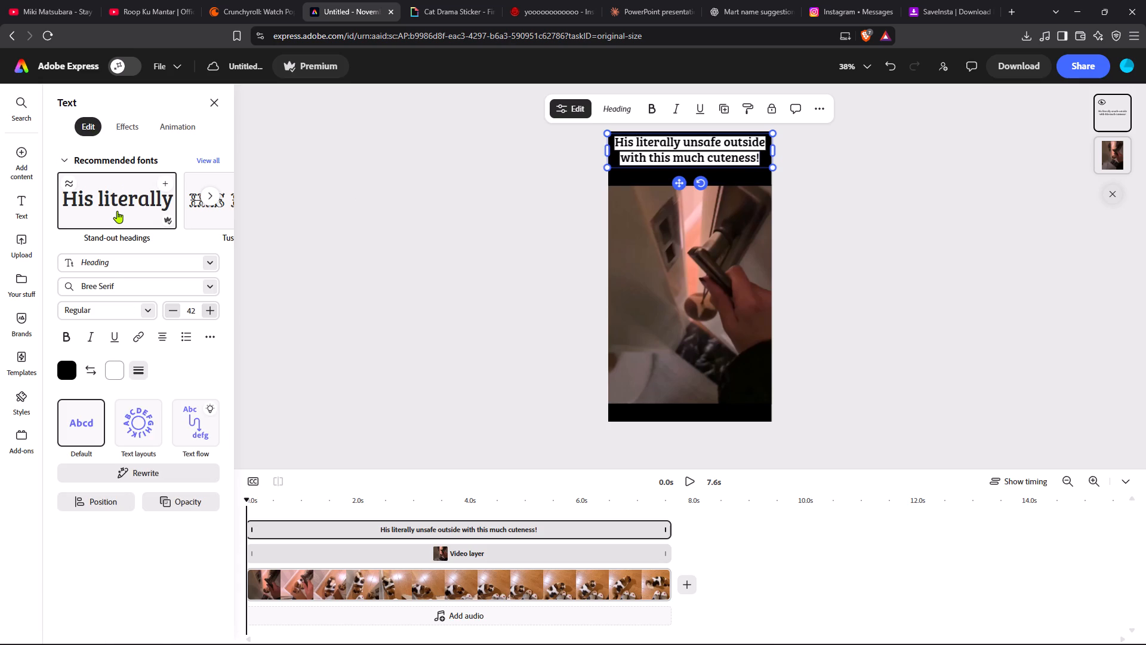
pyautogui.click(314, 247)
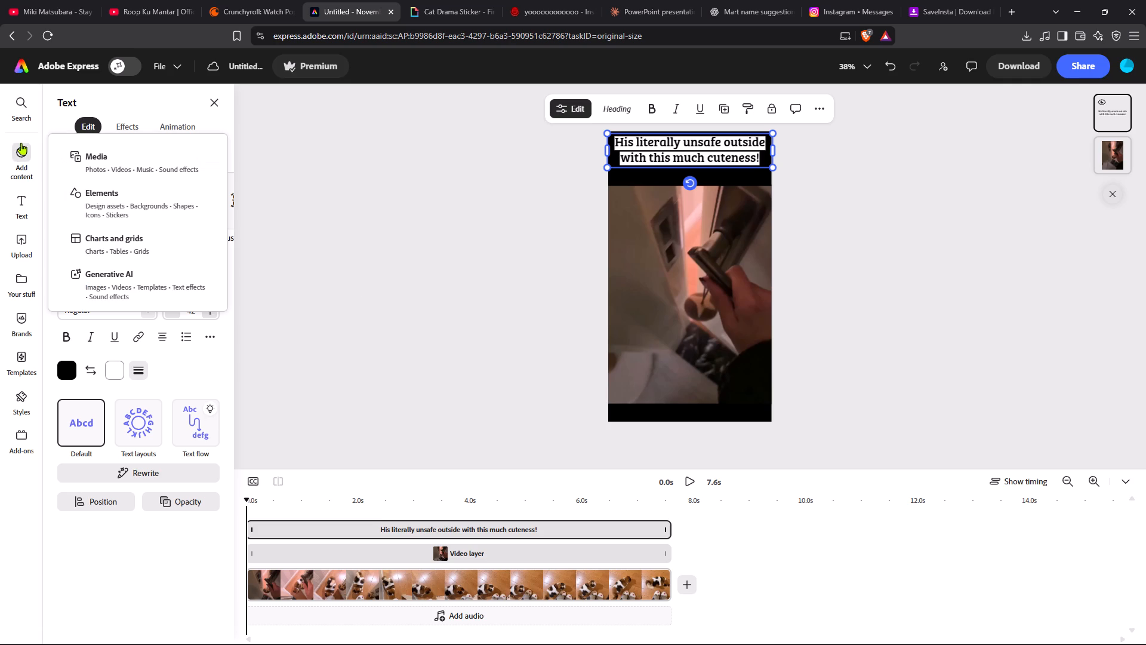
# Browse the media library's photos, videos, music and sound effects for material to add.
pyautogui.click(110, 176)
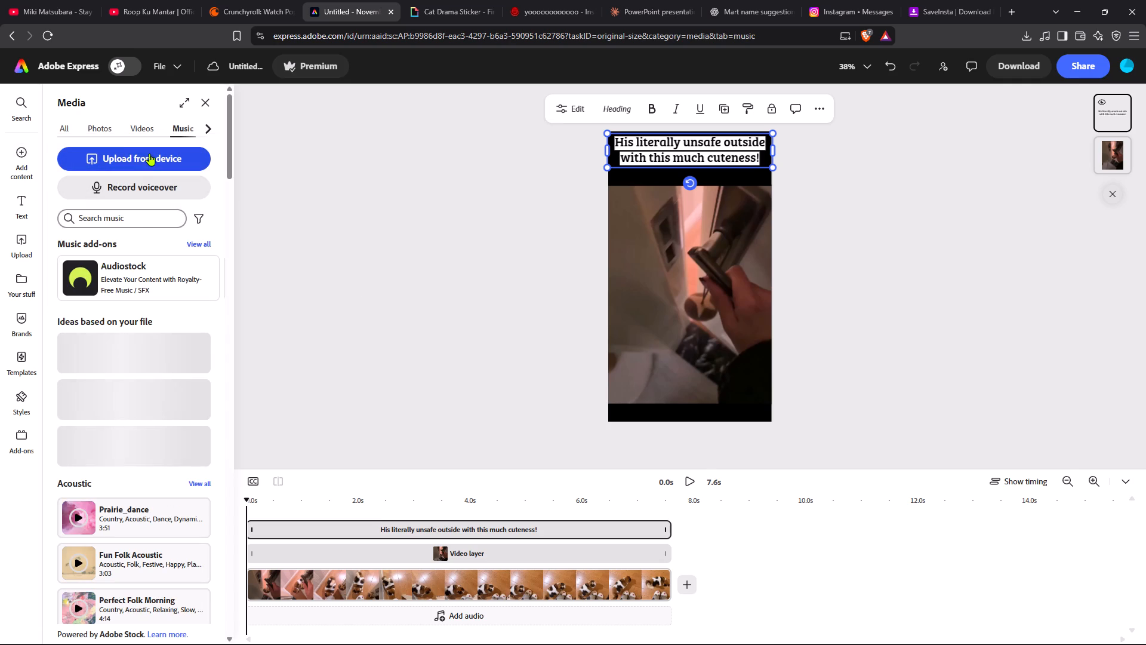
pyautogui.click(106, 127)
pyautogui.click(70, 129)
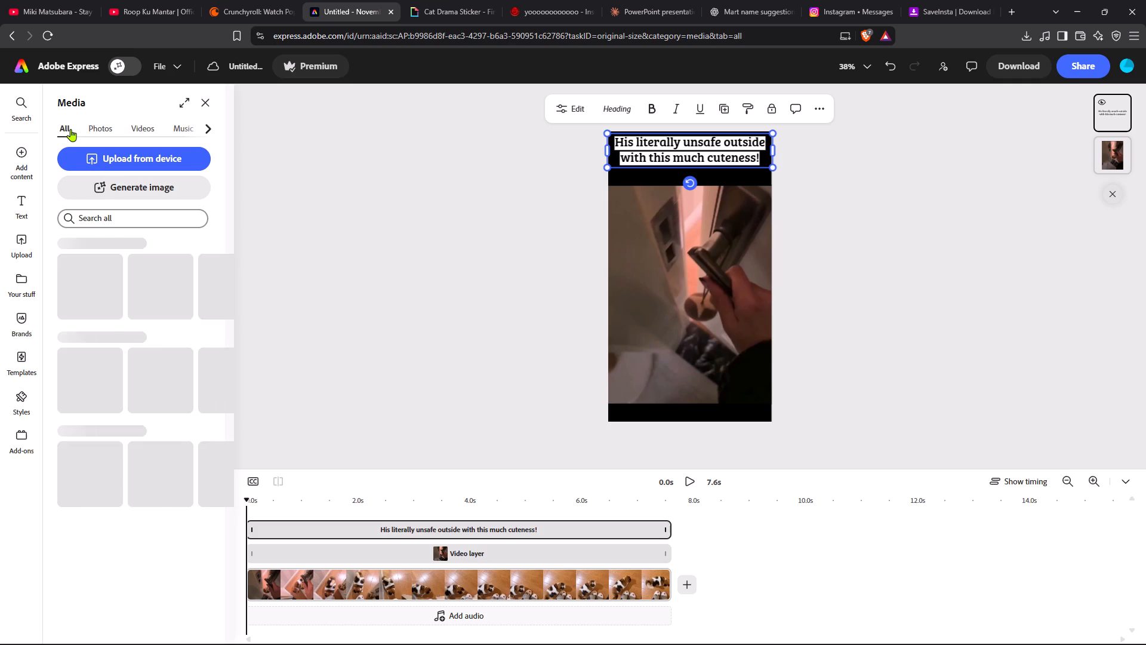
pyautogui.hscroll(-4, 138, 287)
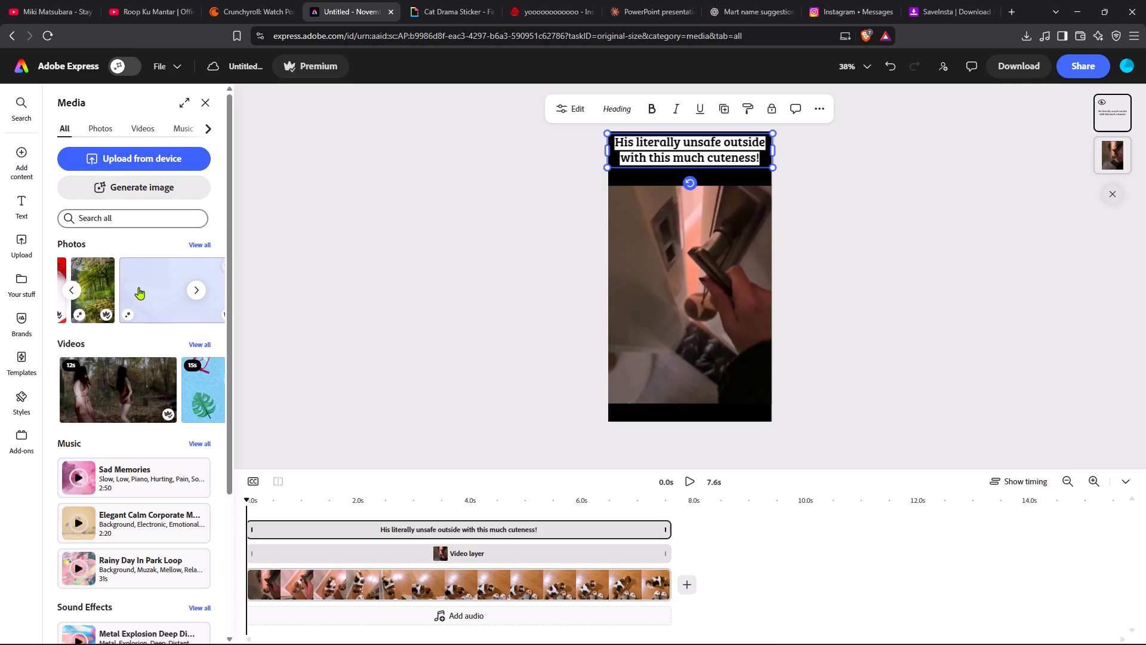
pyautogui.hscroll(-2, 138, 287)
pyautogui.scroll(-1, 138, 287)
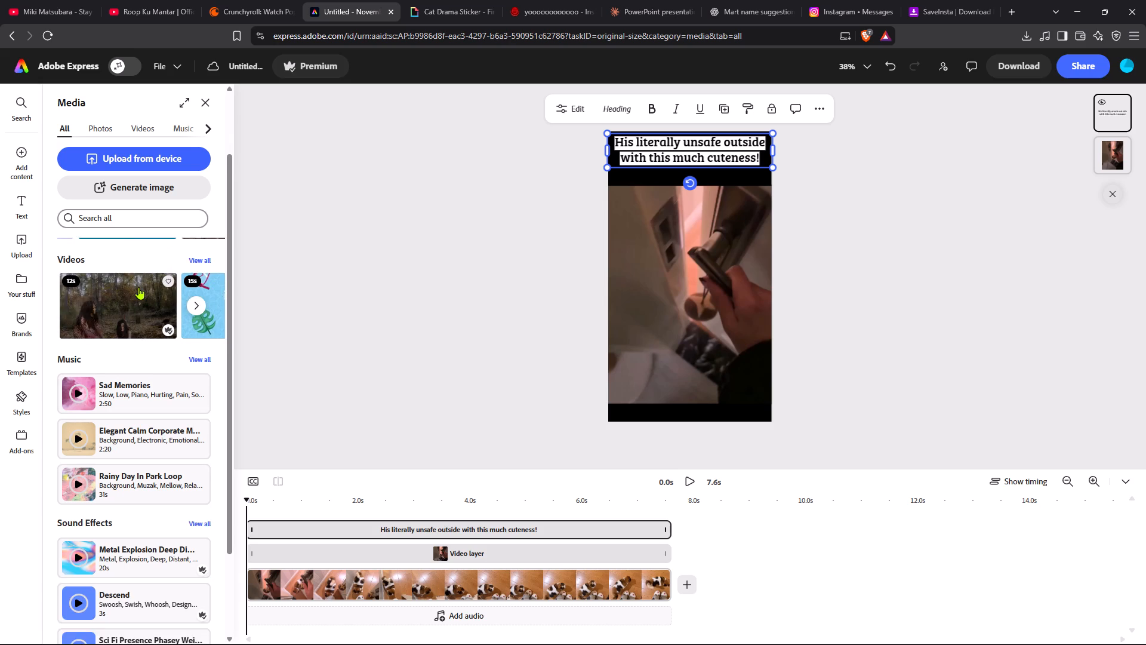
pyautogui.scroll(-1, 138, 287)
pyautogui.click(402, 339)
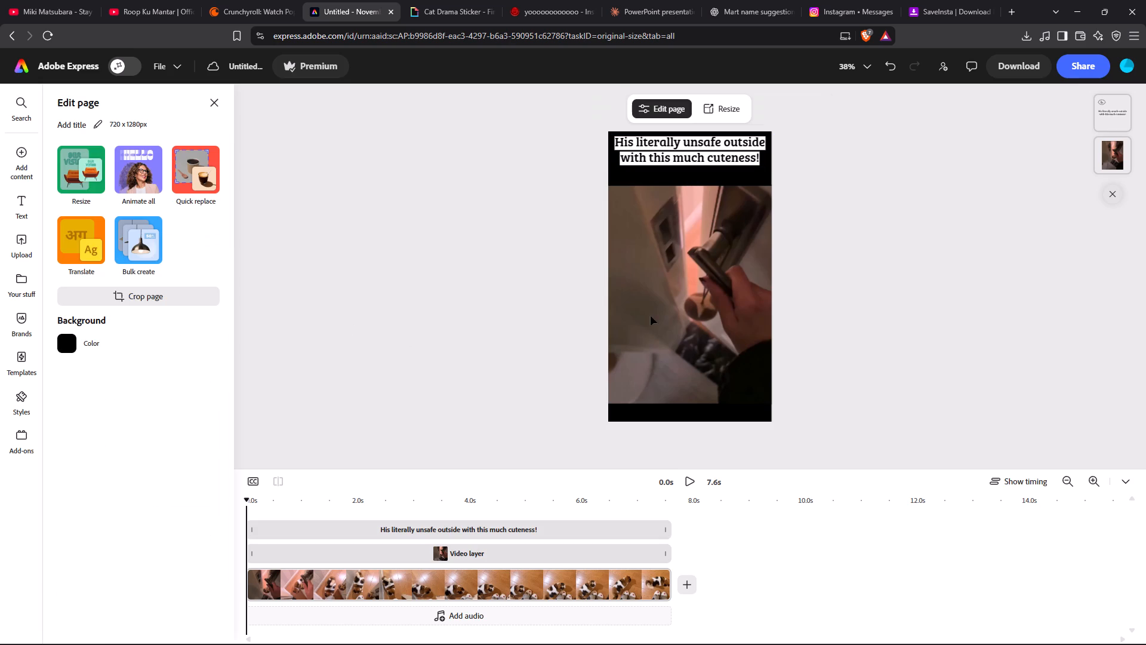
# Play the cat clip on the canvas to review it under the caption.
pyautogui.click(698, 294)
pyautogui.click(693, 296)
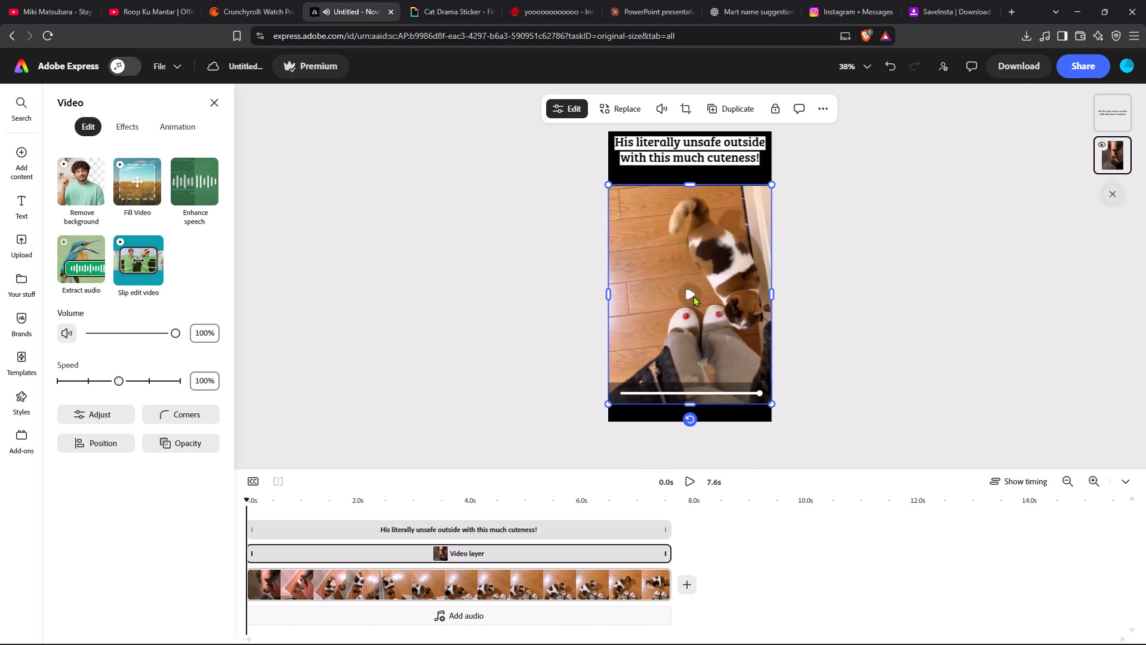
pyautogui.click(542, 315)
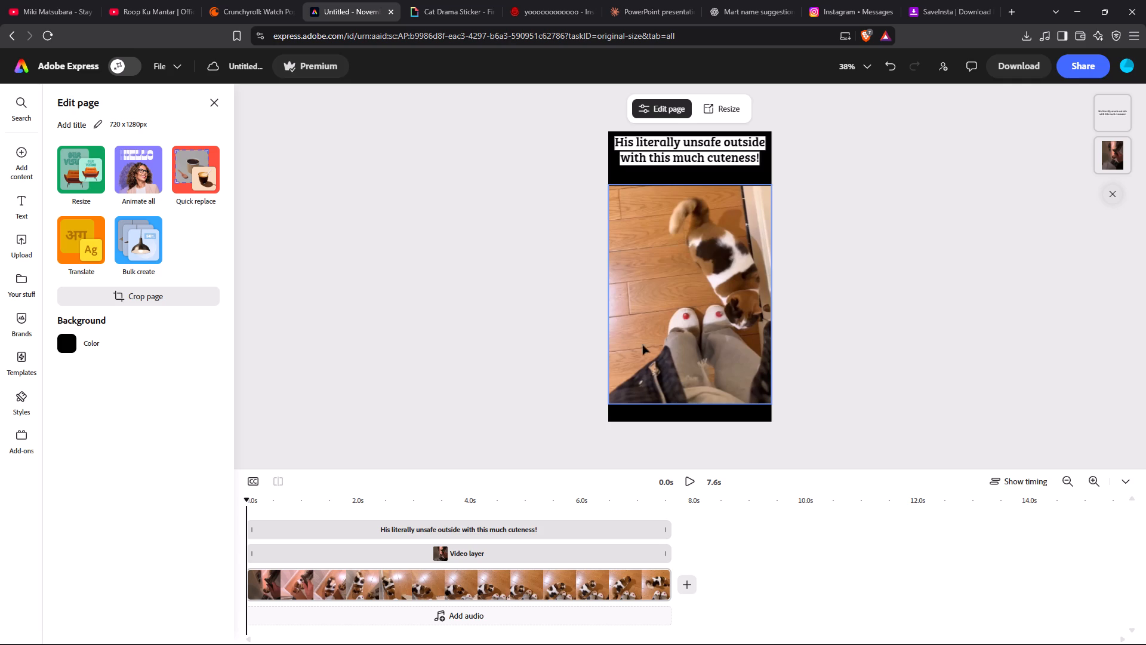
# Download the finished video as an MP4 at 4K resolution.
pyautogui.click(1032, 61)
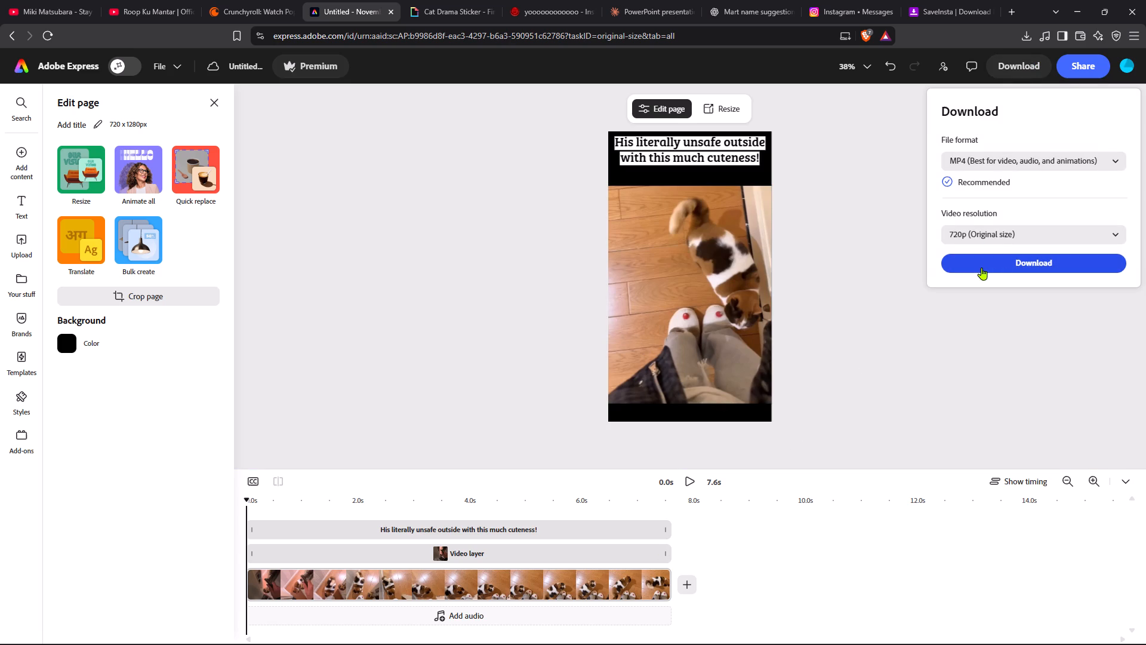
pyautogui.click(1014, 232)
pyautogui.moveTo(989, 311); pyautogui.dragTo(1003, 271)
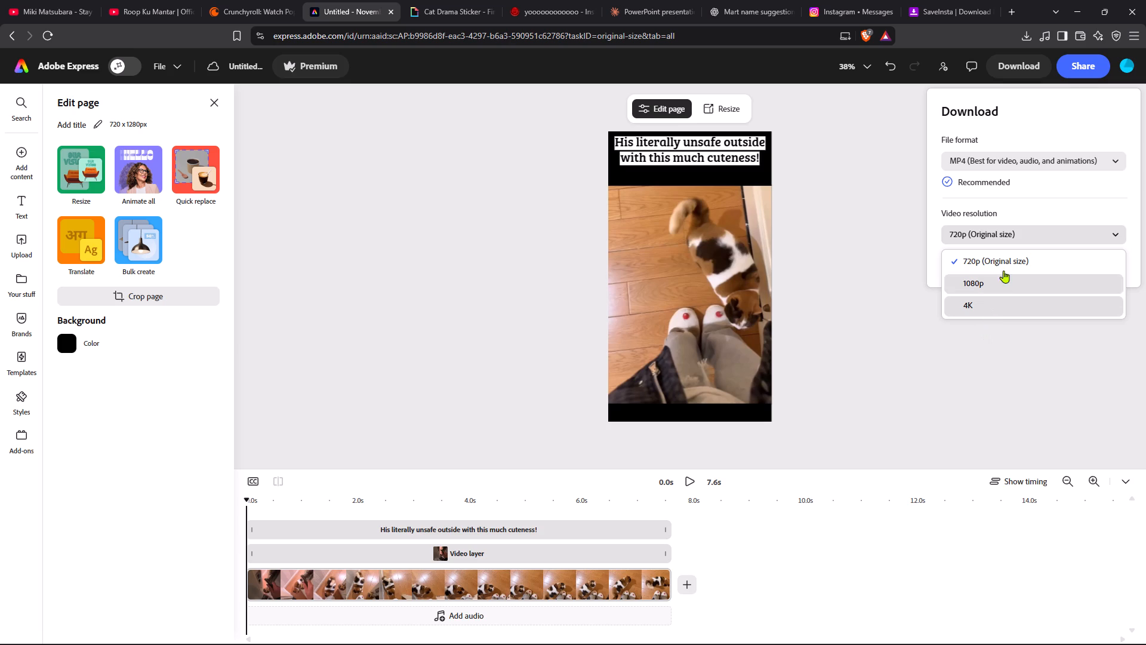
pyautogui.moveTo(1003, 271); pyautogui.dragTo(988, 299)
pyautogui.click(988, 299)
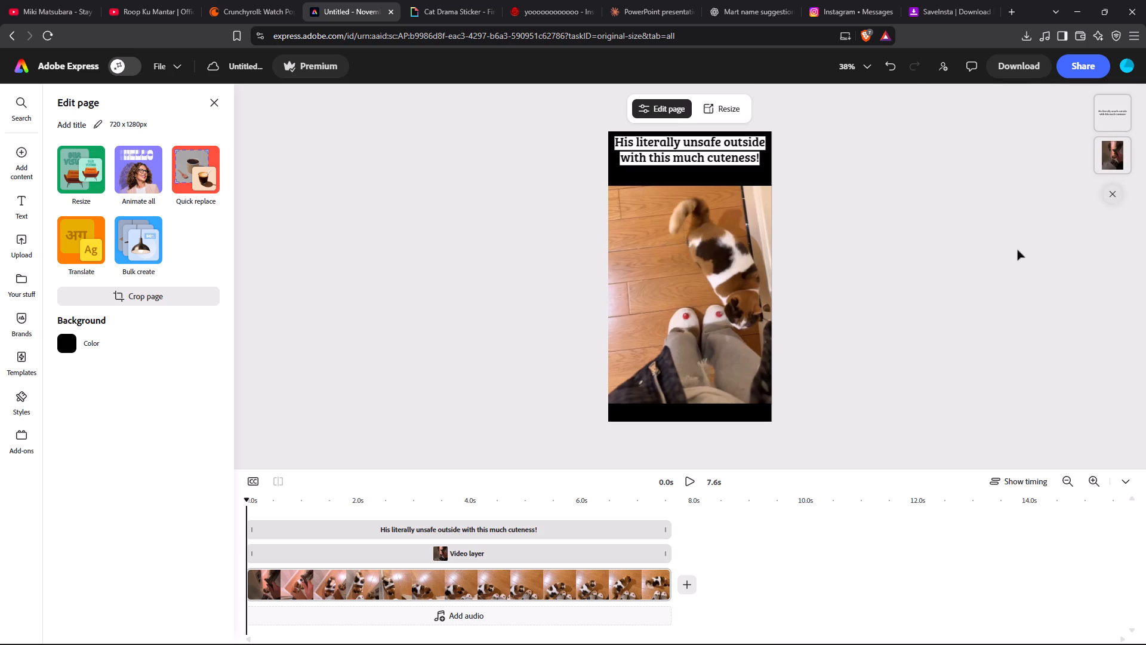
pyautogui.click(1026, 72)
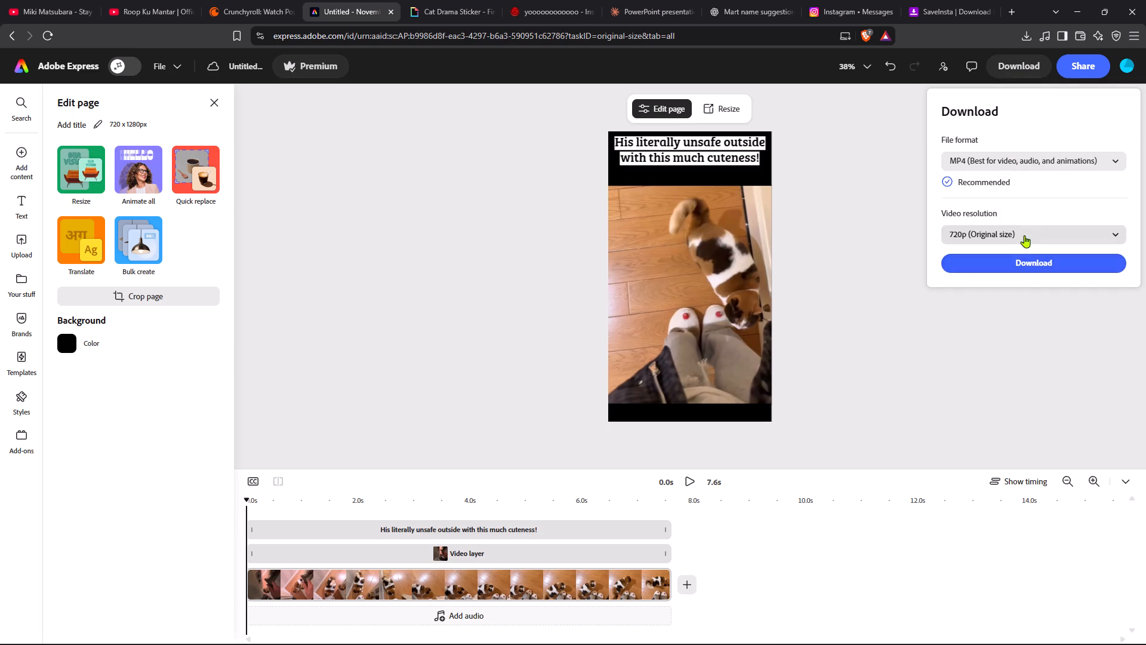
pyautogui.click(1025, 234)
pyautogui.click(993, 298)
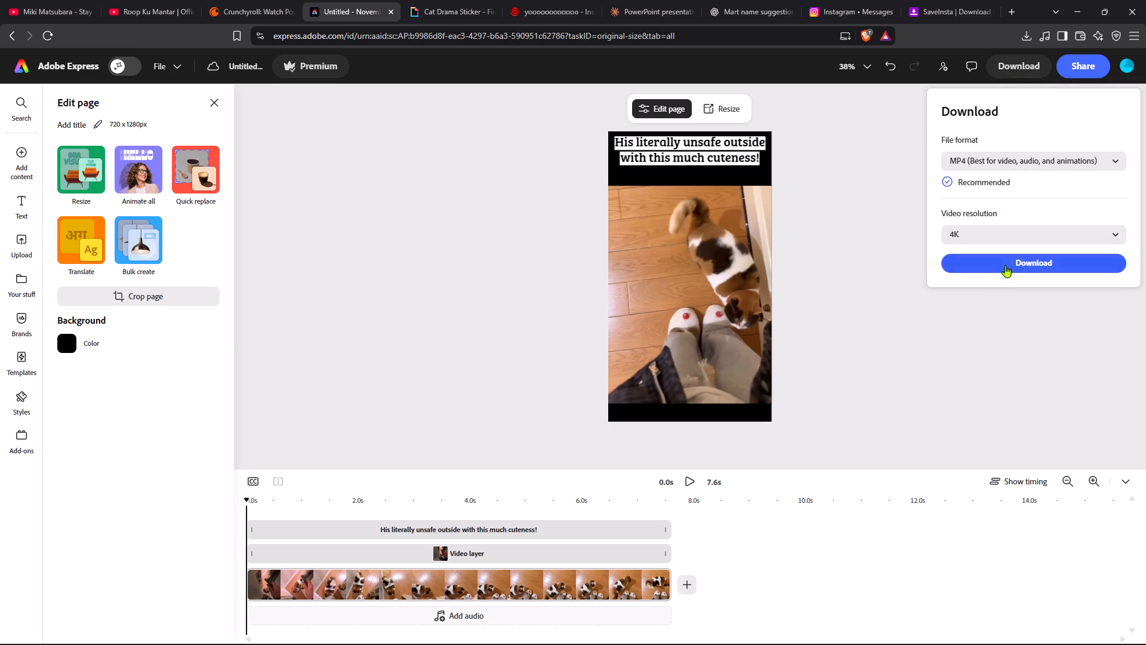
pyautogui.click(1010, 260)
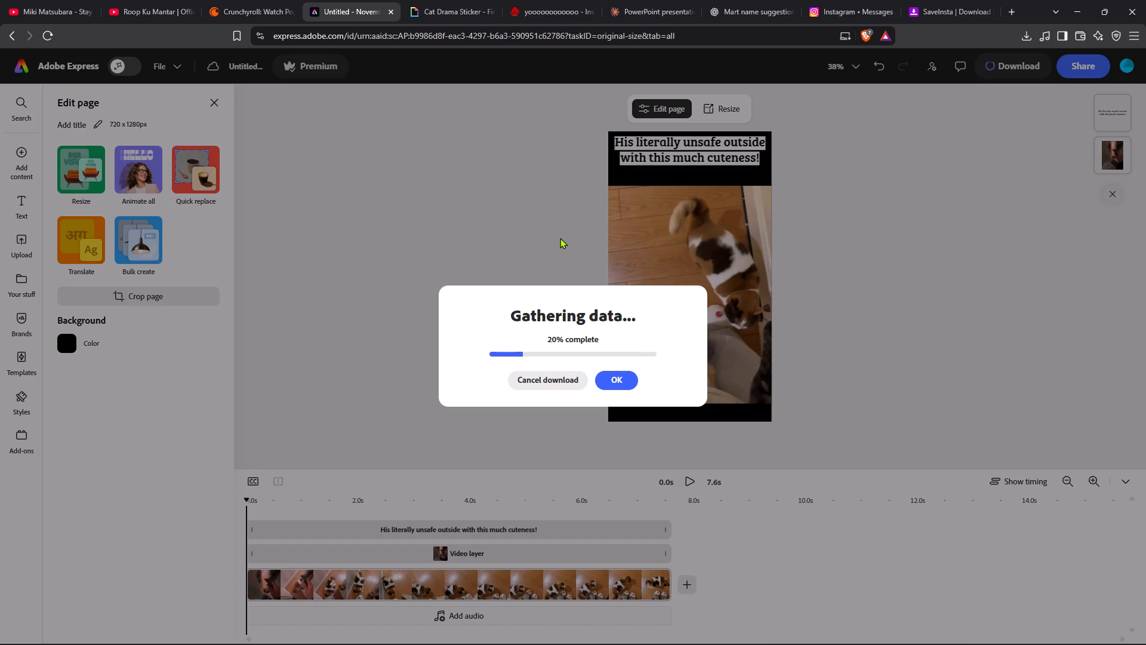
# Cancel the video download in progress and dismiss its progress dialog.
pyautogui.click(553, 379)
pyautogui.click(570, 382)
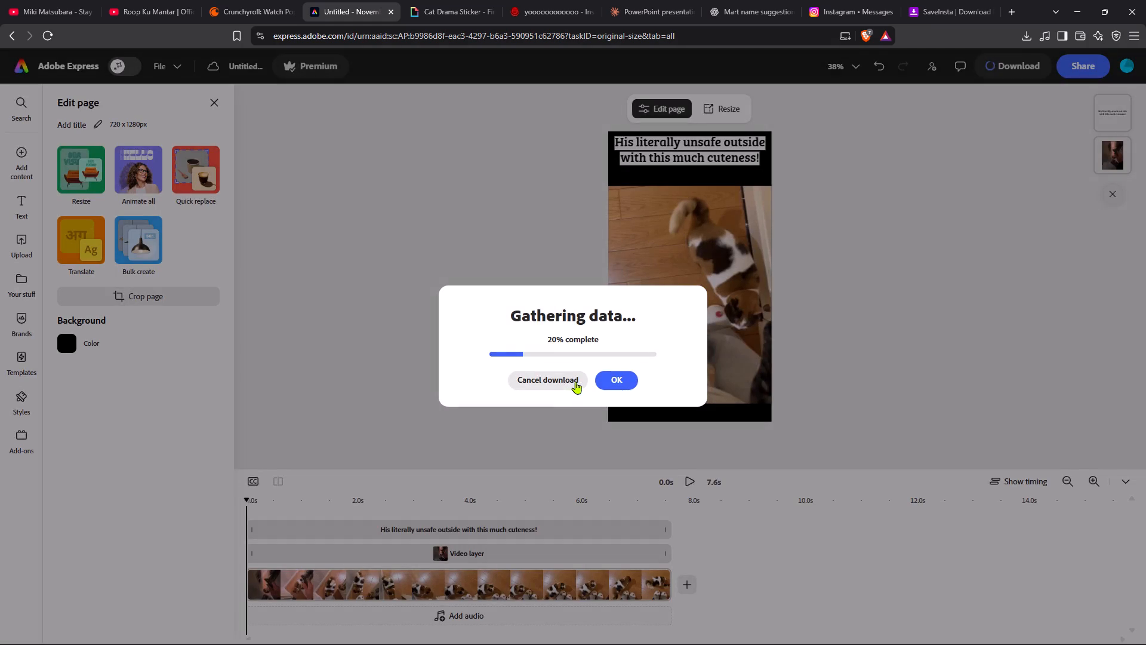
pyautogui.click(562, 381)
pyautogui.click(624, 381)
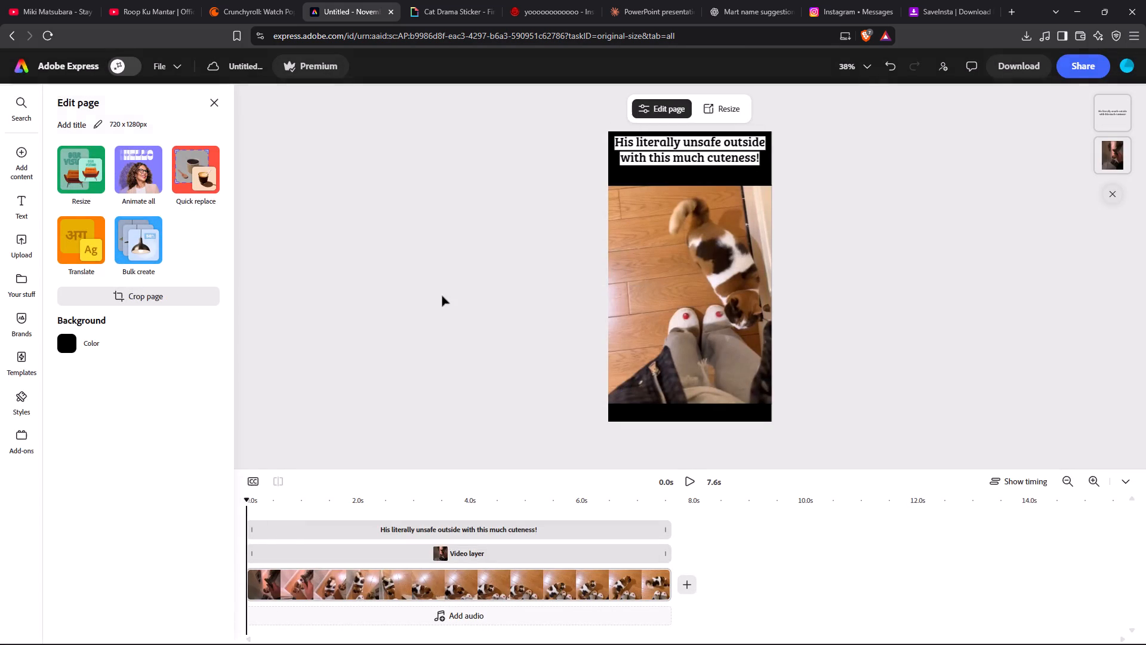
# Browse the uploaded files for a sticker, clip or sound to add to the cat video.
pyautogui.click(20, 159)
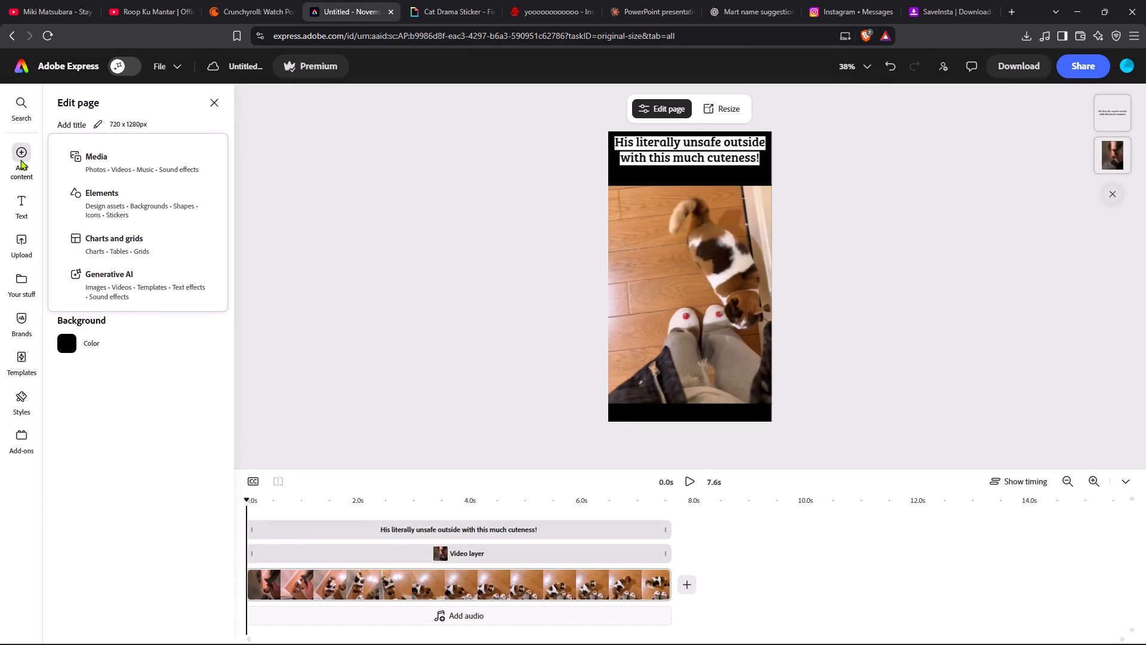
pyautogui.click(25, 244)
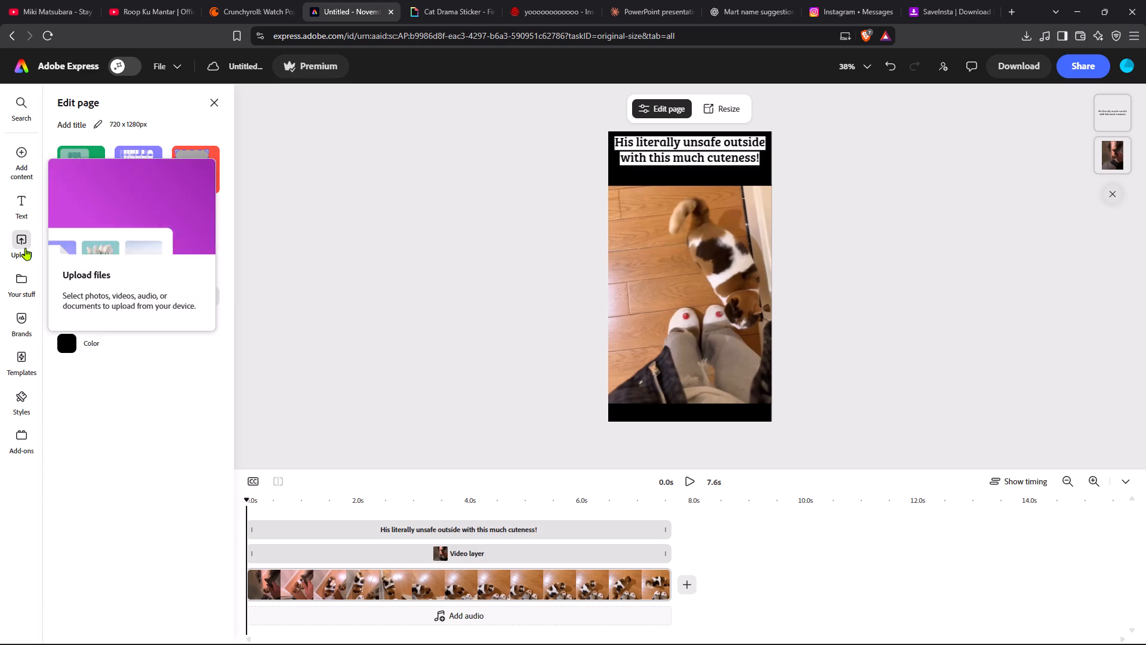
pyautogui.click(25, 248)
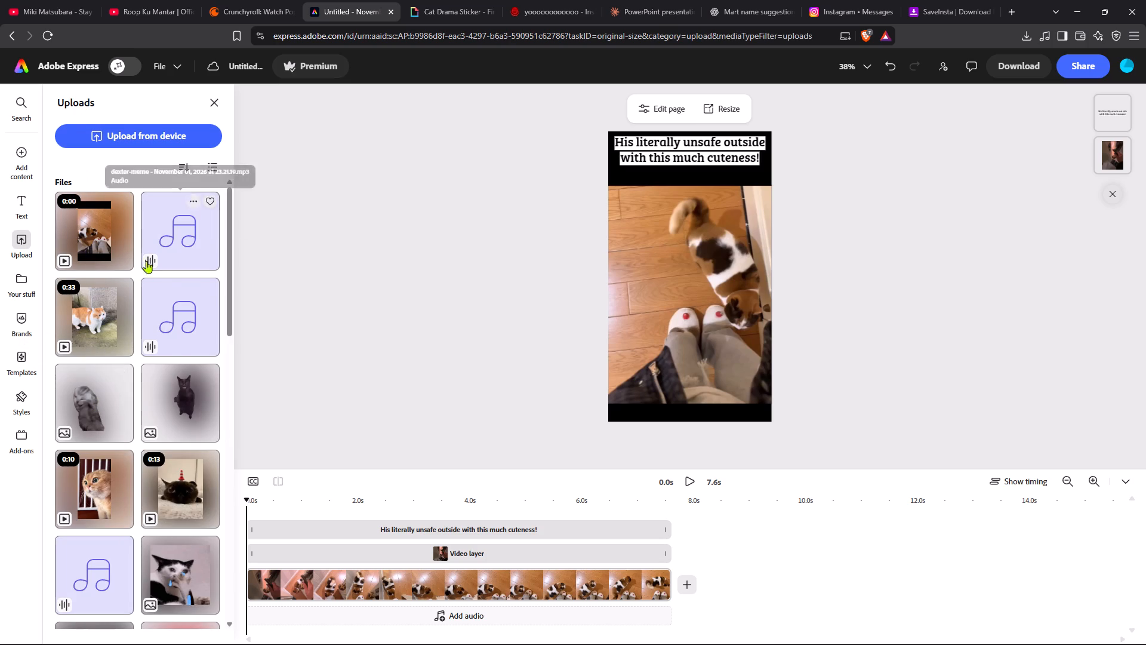
pyautogui.scroll(-1, 173, 373)
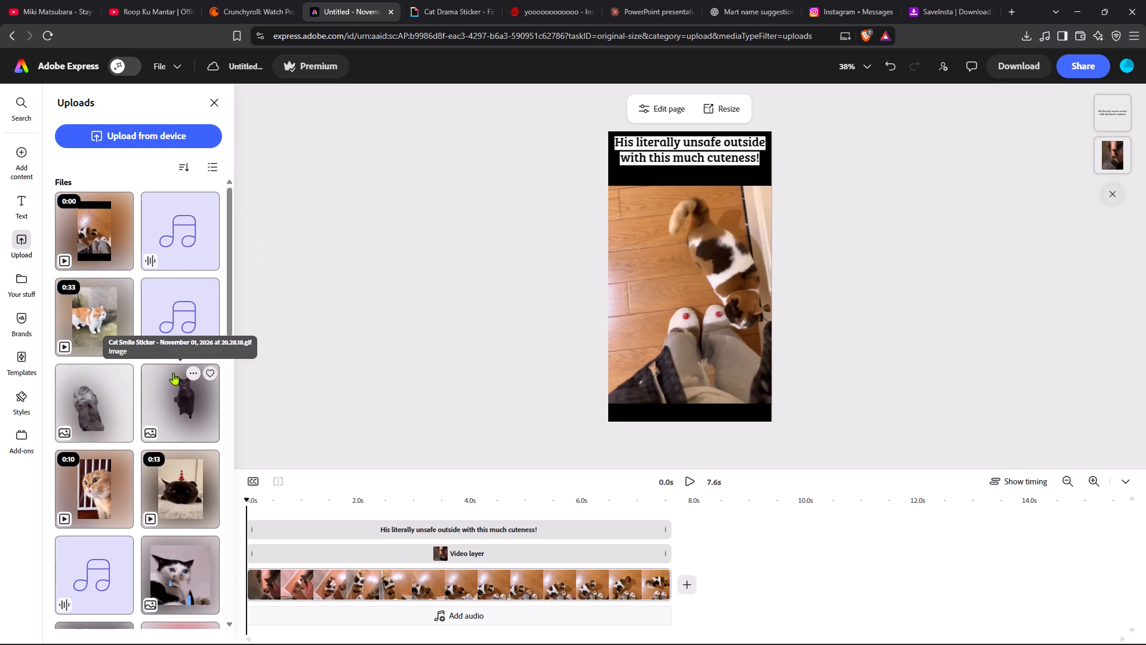
pyautogui.scroll(-4, 173, 373)
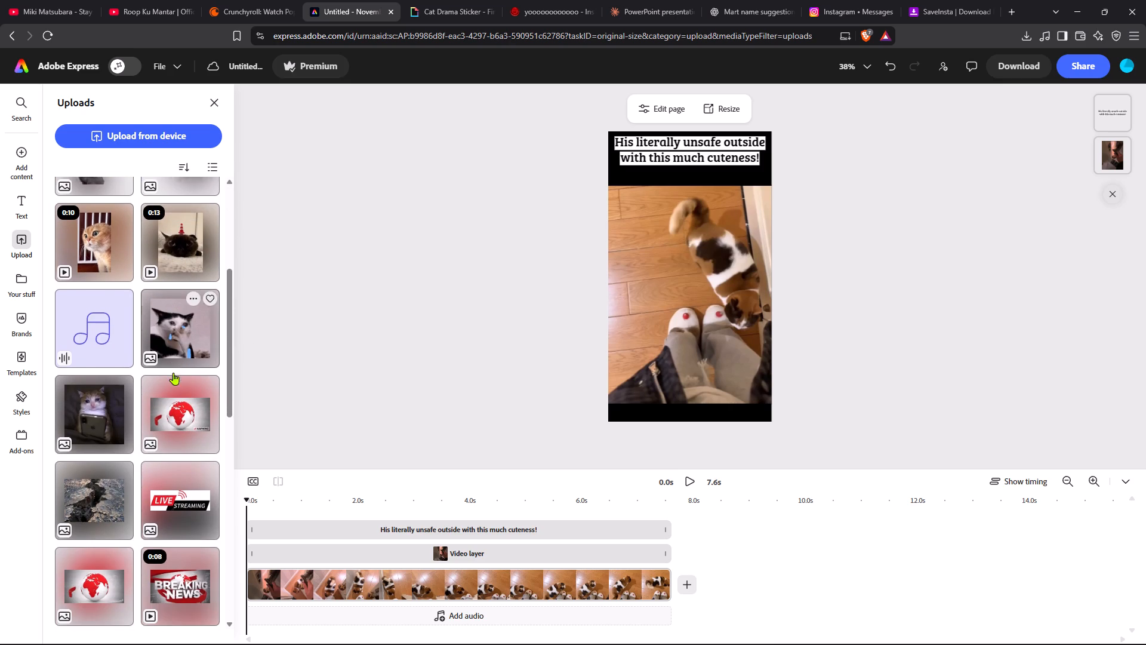
pyautogui.scroll(-1, 173, 373)
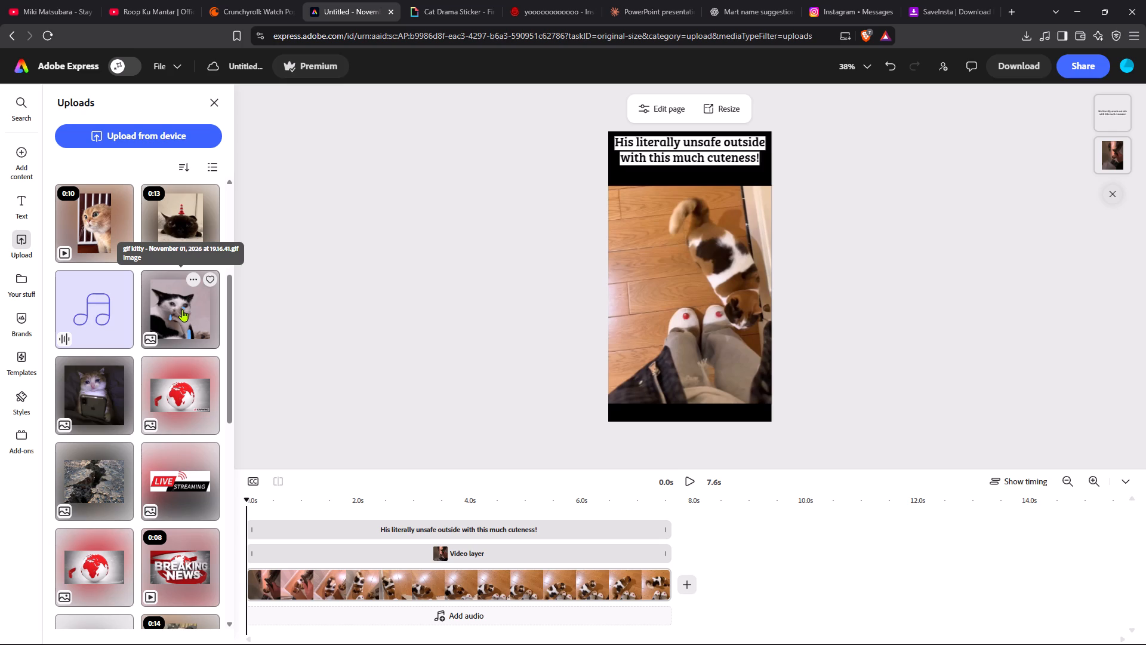
# Switch to GIPHY, go back to the "cat" sticker results and look through them for a sticker to add.
pyautogui.click(454, 2)
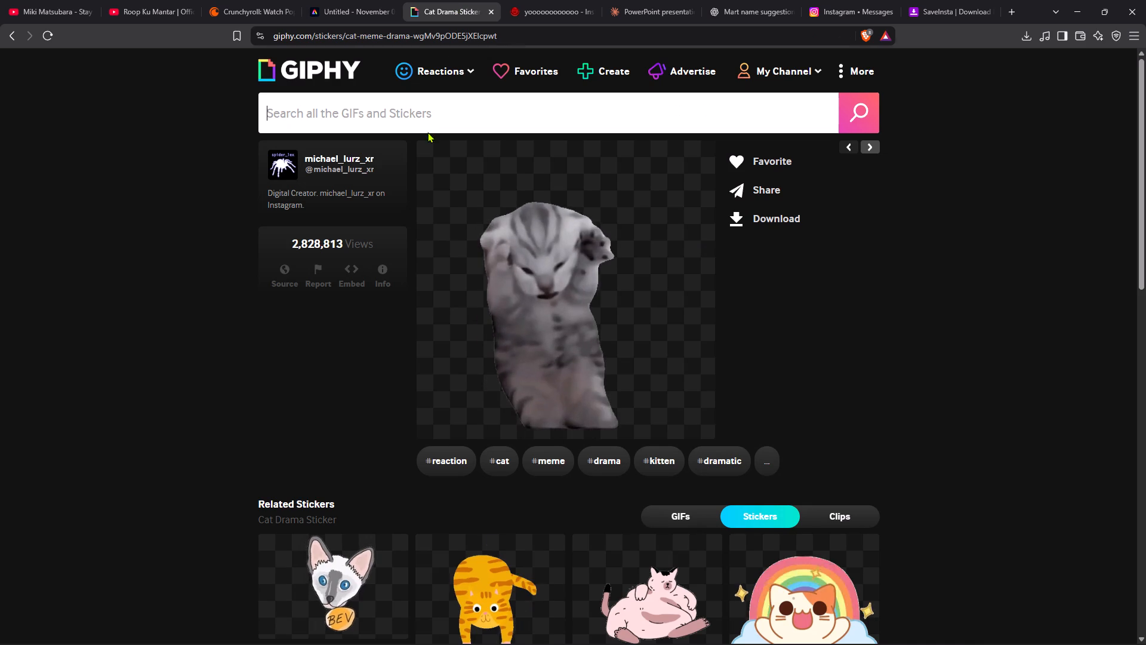
pyautogui.scroll(-5, 362, 317)
pyautogui.scroll(1, 362, 317)
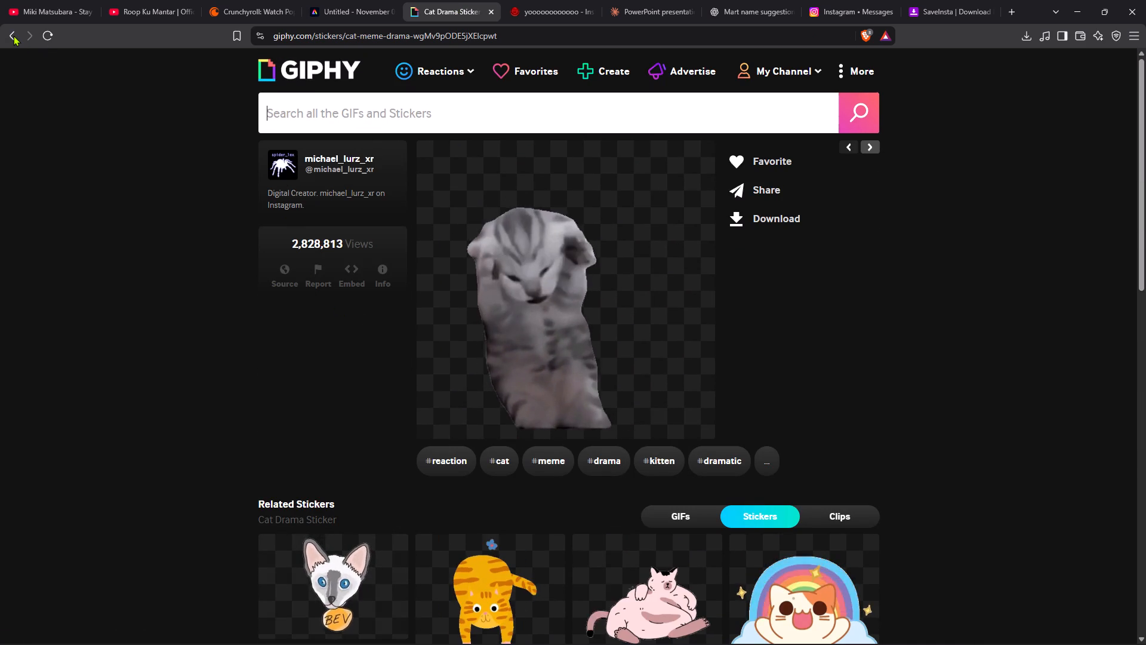
pyautogui.click(12, 35)
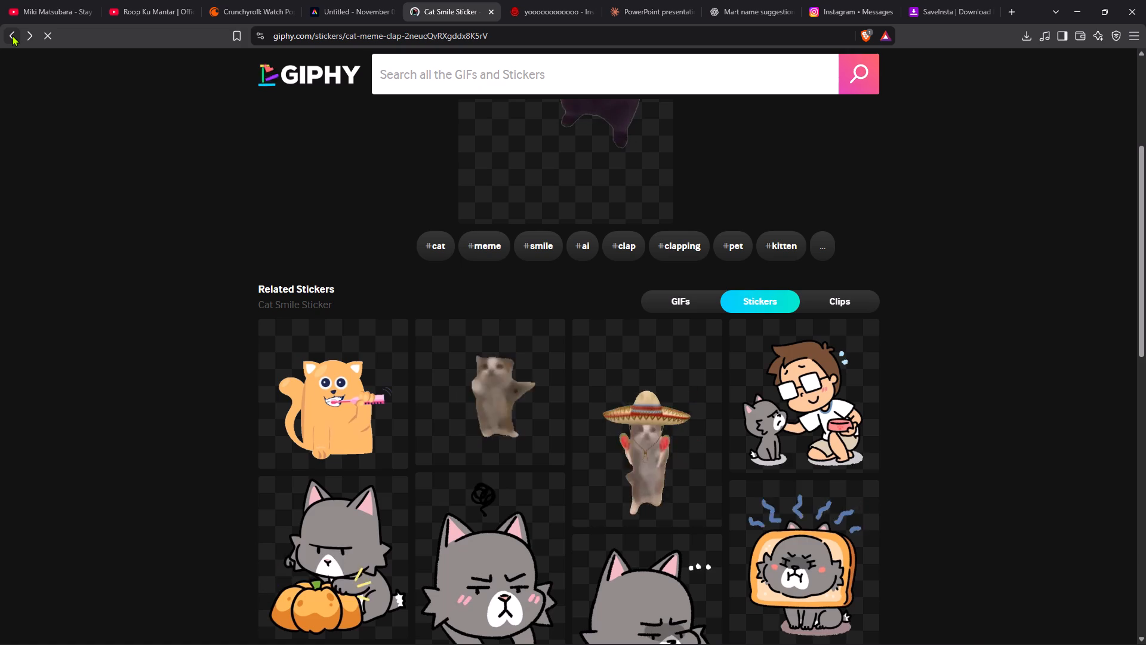
pyautogui.click(12, 35)
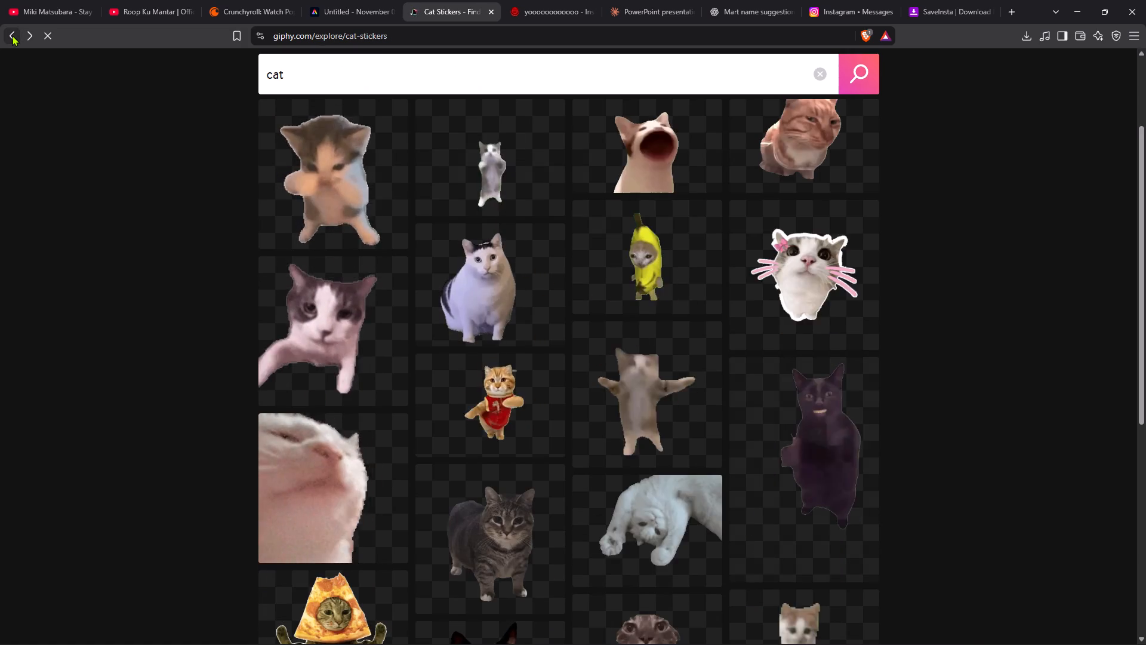
pyautogui.scroll(1, 271, 317)
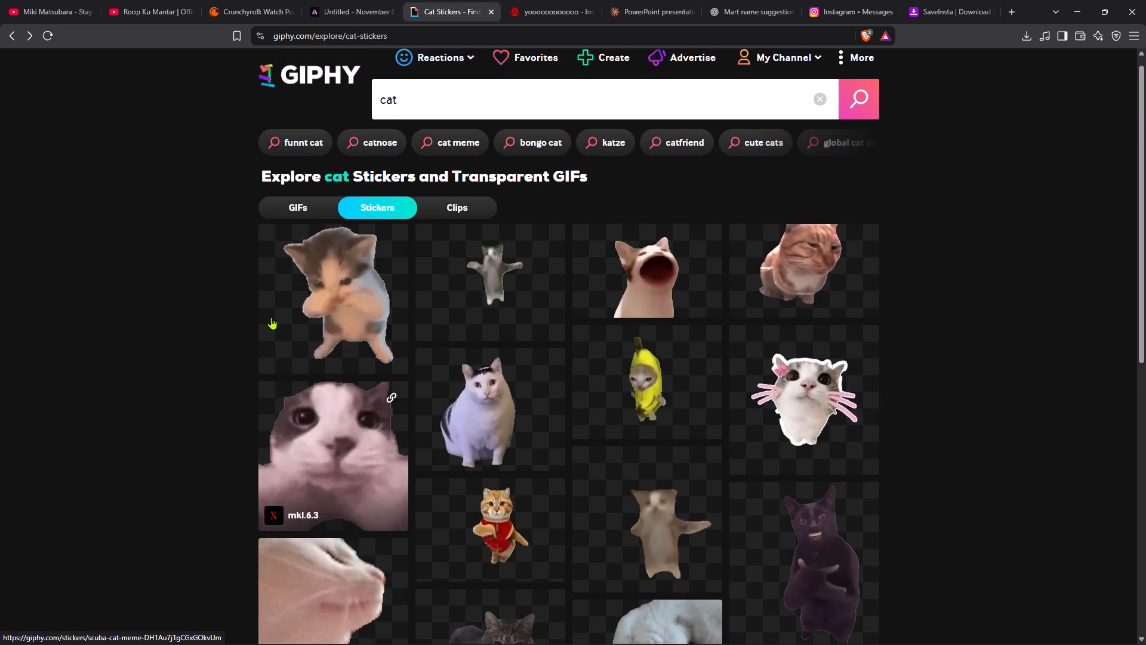
pyautogui.scroll(2, 271, 317)
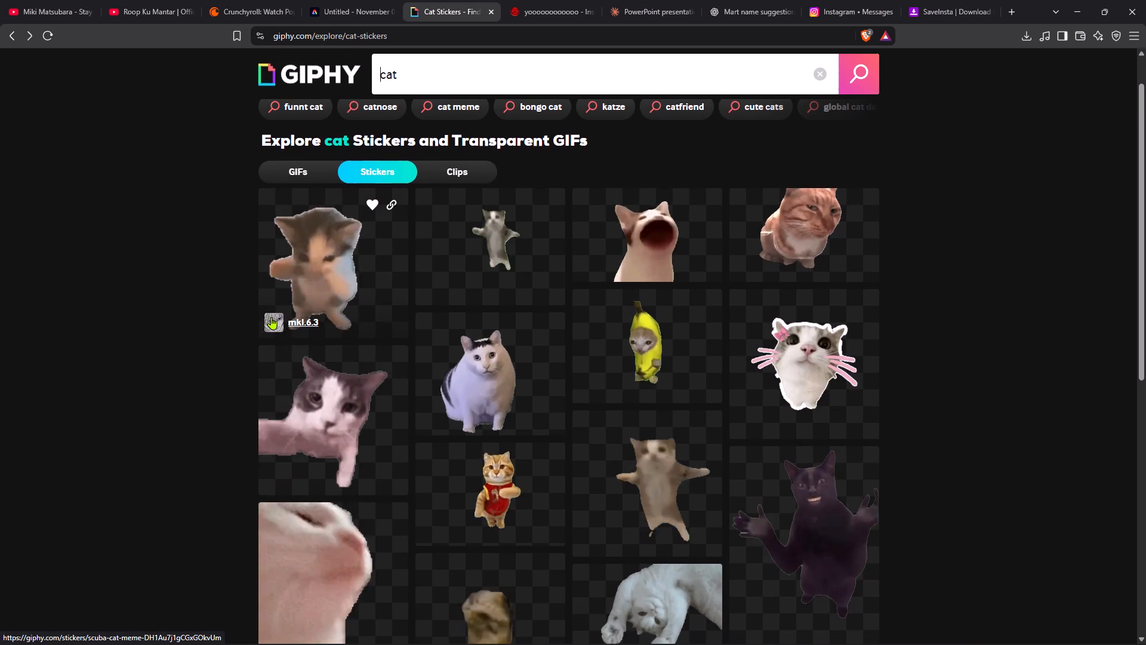
pyautogui.scroll(-2, 271, 317)
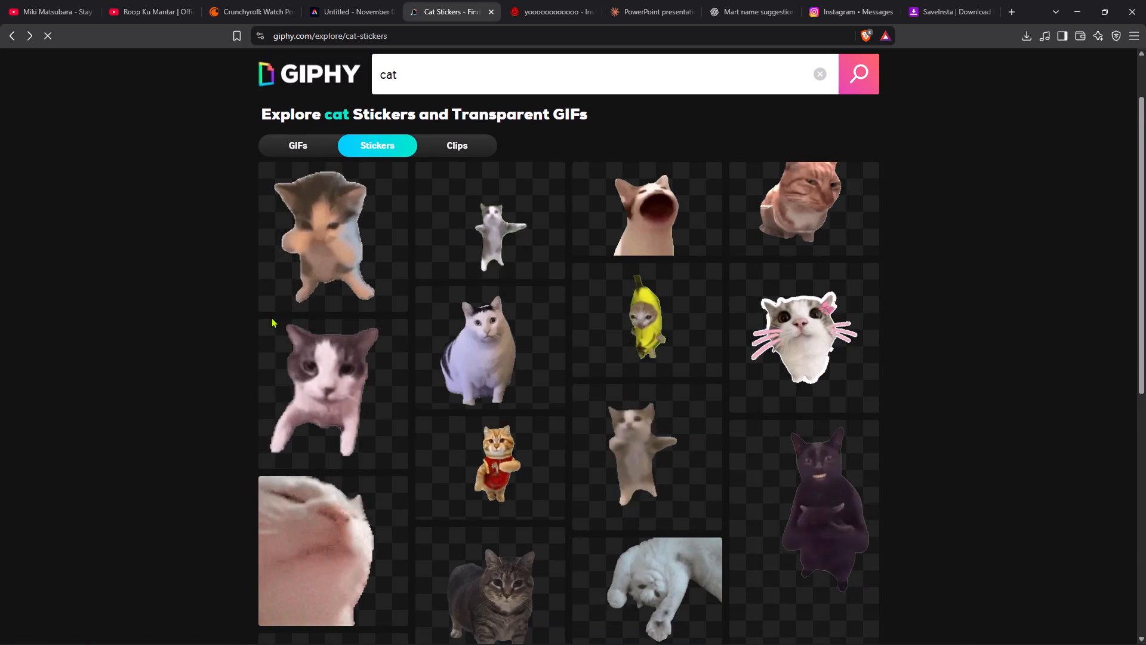
pyautogui.scroll(-6, 271, 317)
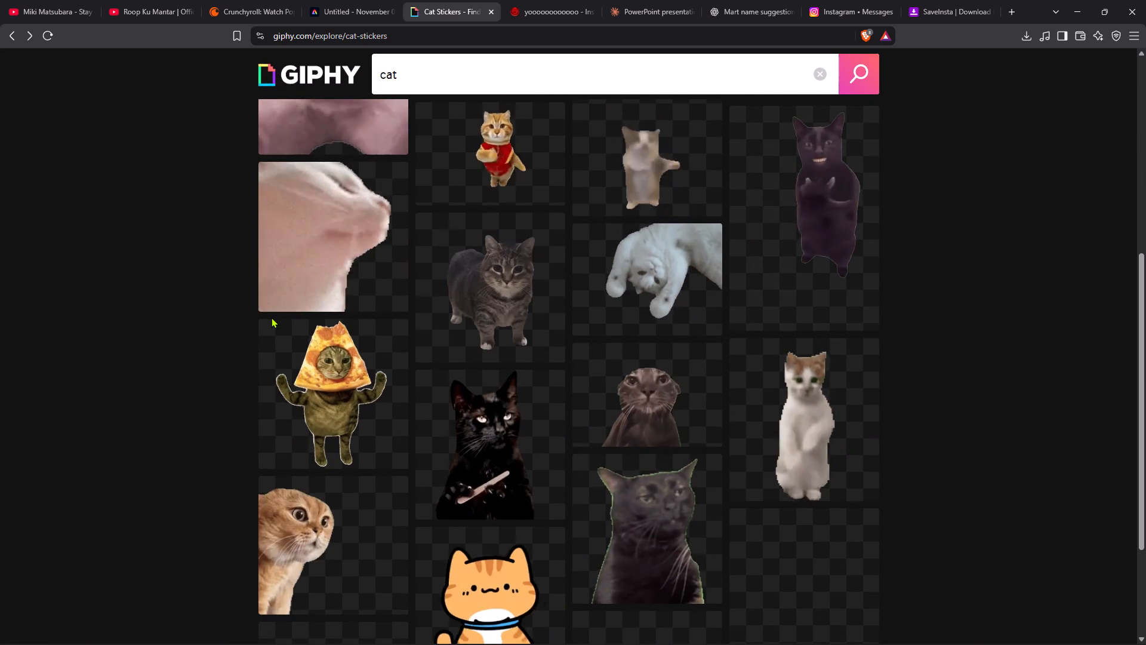
pyautogui.scroll(-5, 271, 317)
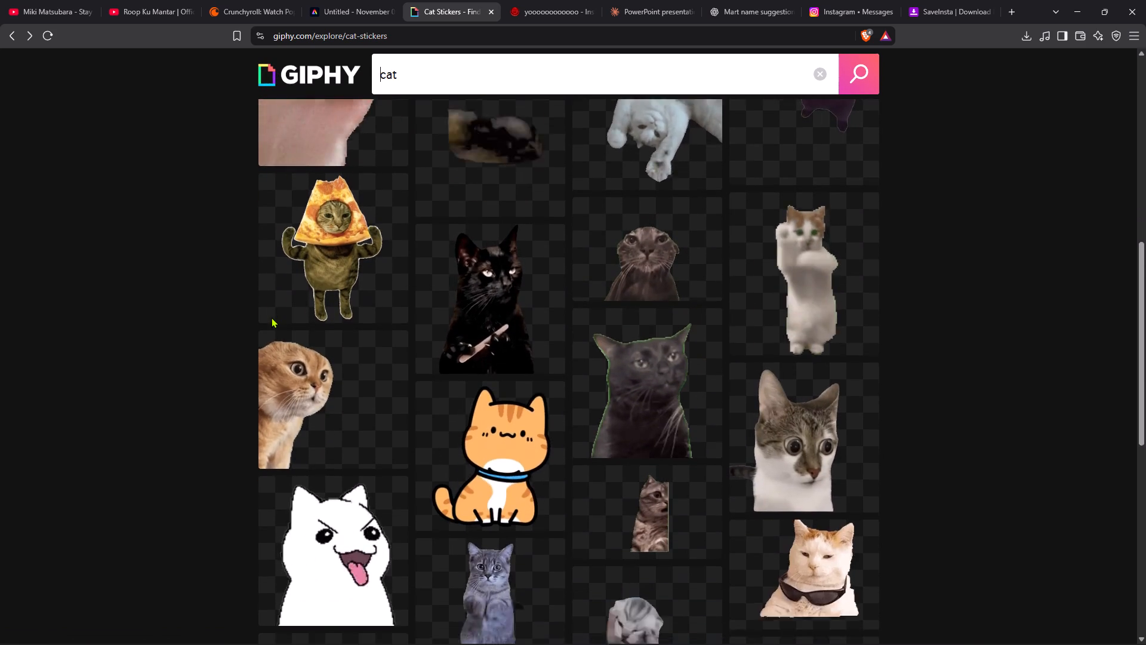
pyautogui.scroll(-3, 271, 317)
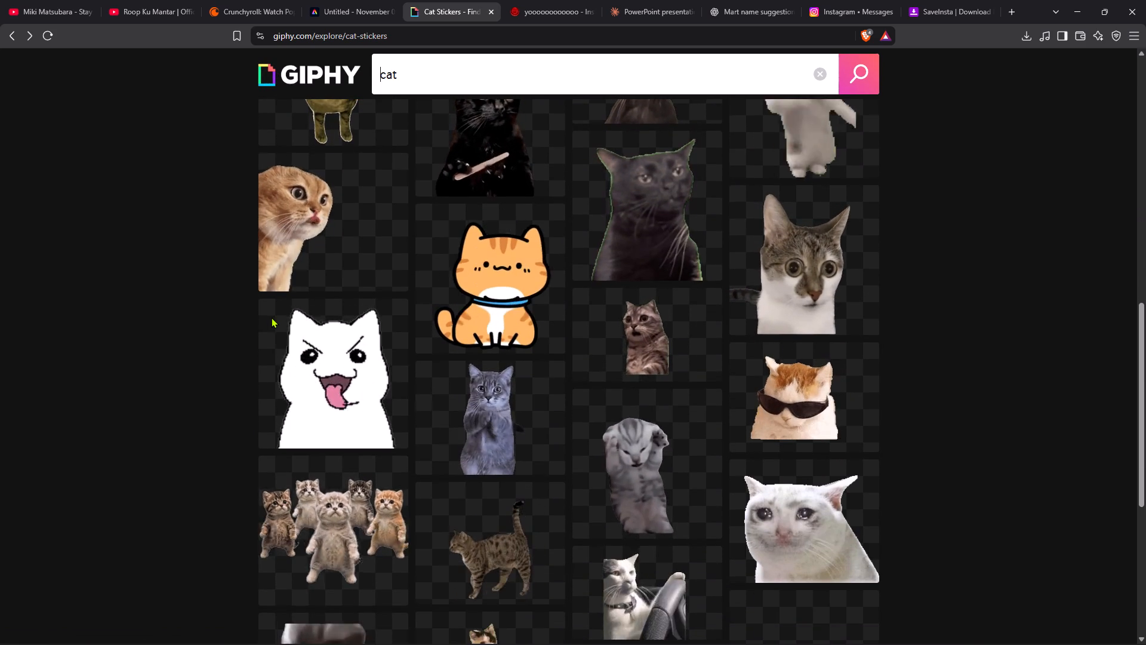
pyautogui.scroll(-5, 271, 317)
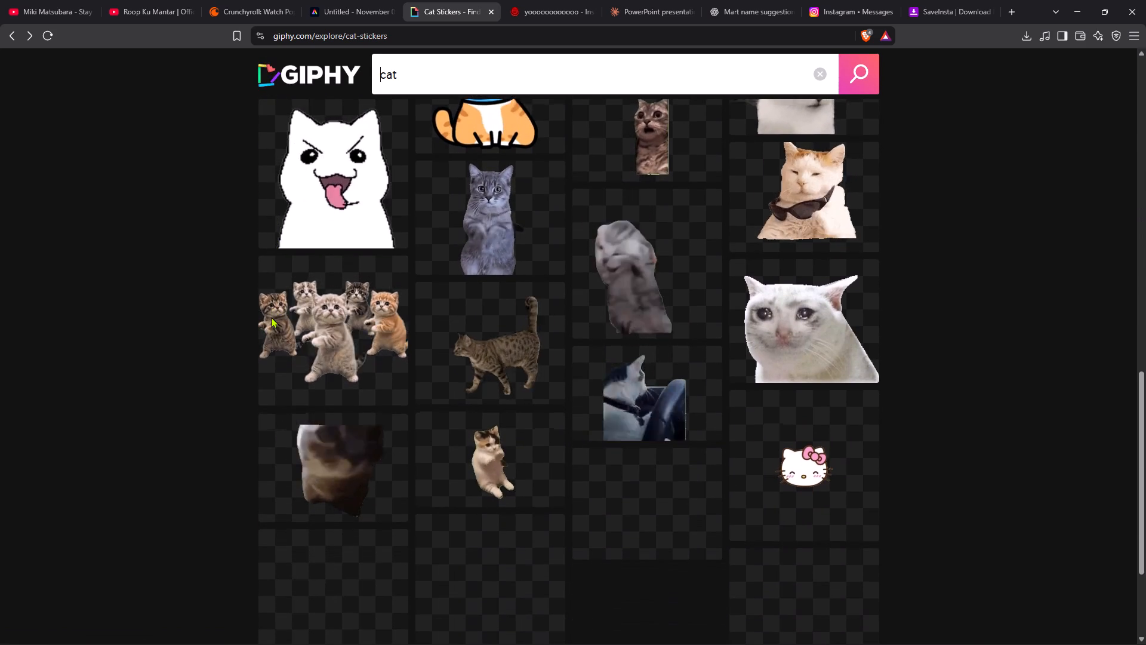
pyautogui.scroll(-4, 271, 317)
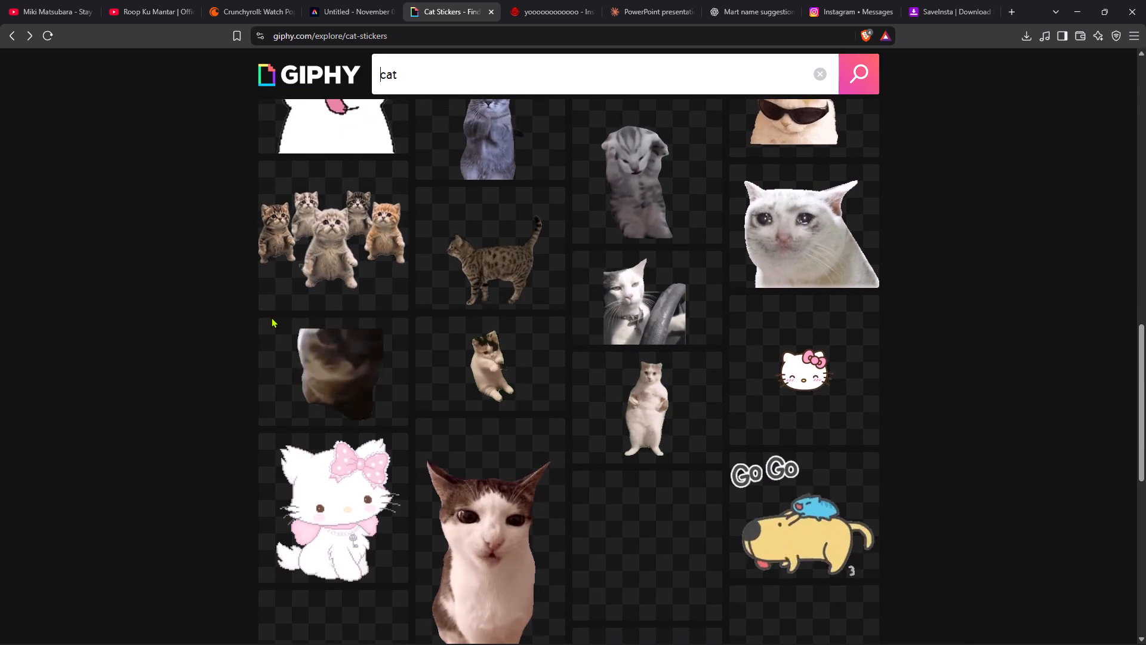
pyautogui.scroll(-4, 271, 317)
pyautogui.scroll(3, 271, 317)
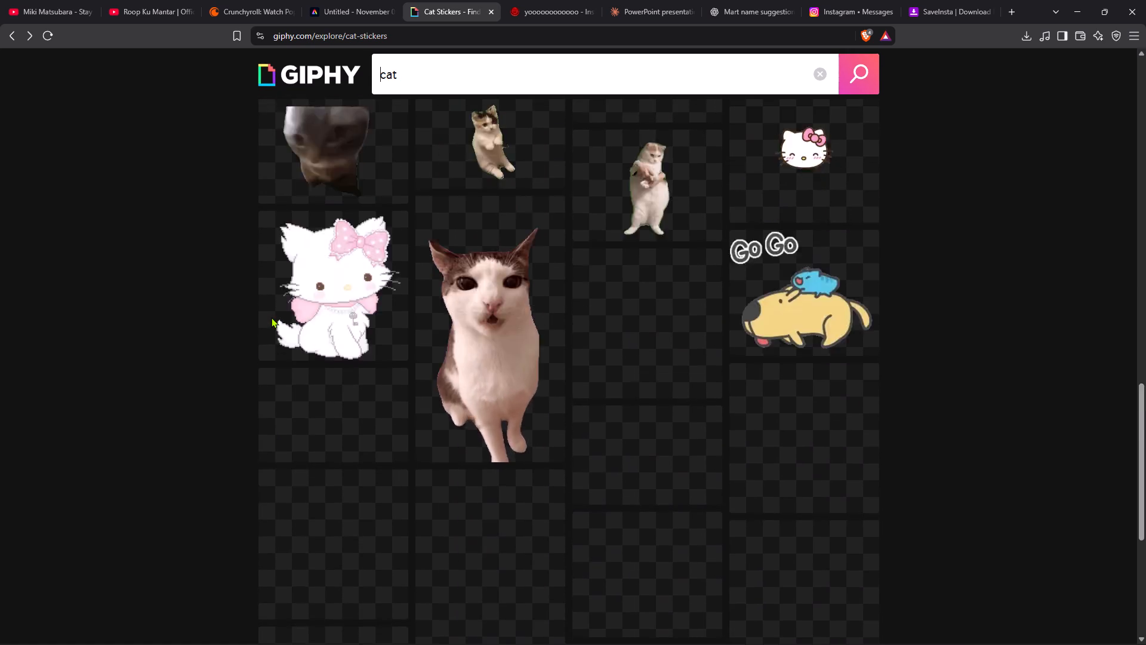
pyautogui.scroll(8, 271, 317)
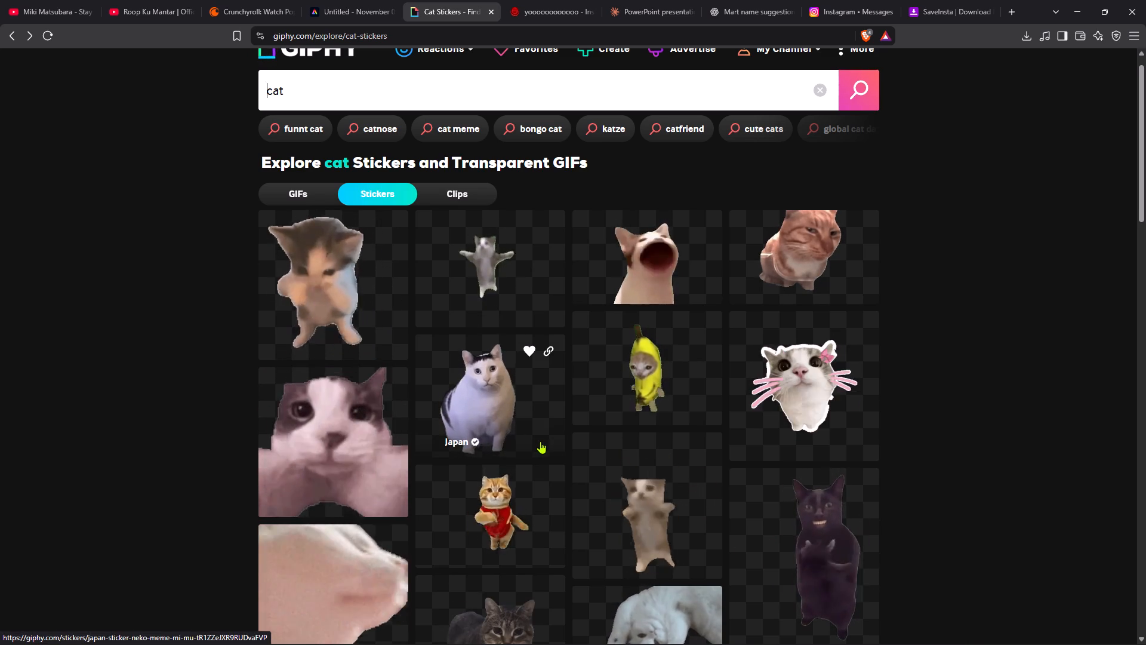
pyautogui.scroll(-1, 593, 507)
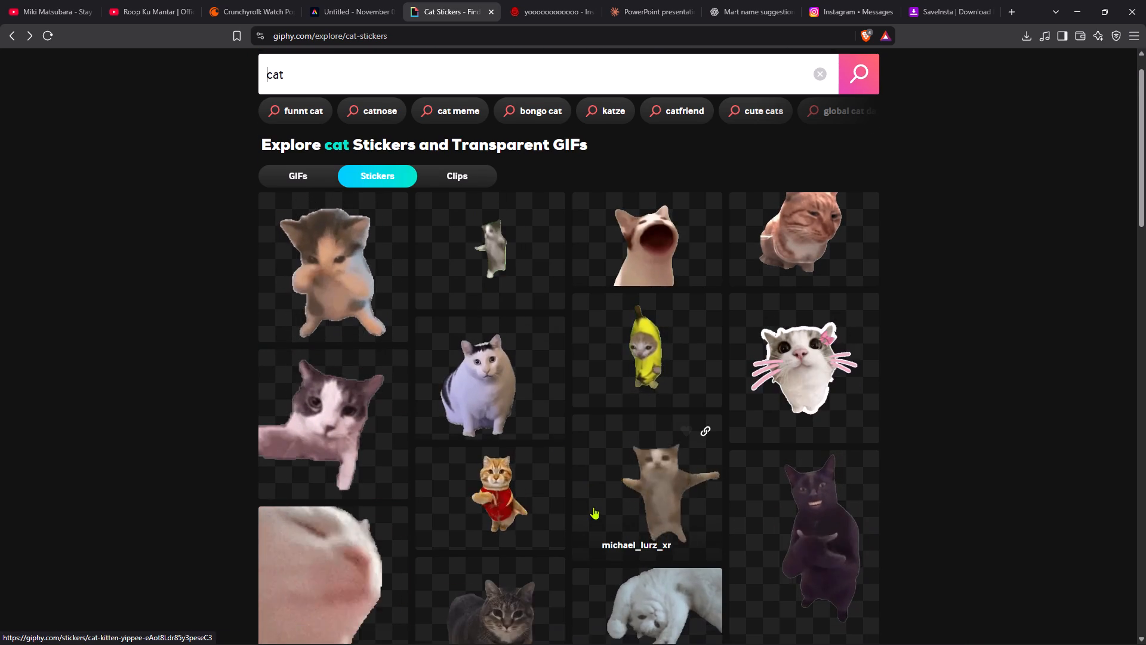
pyautogui.scroll(-3, 593, 507)
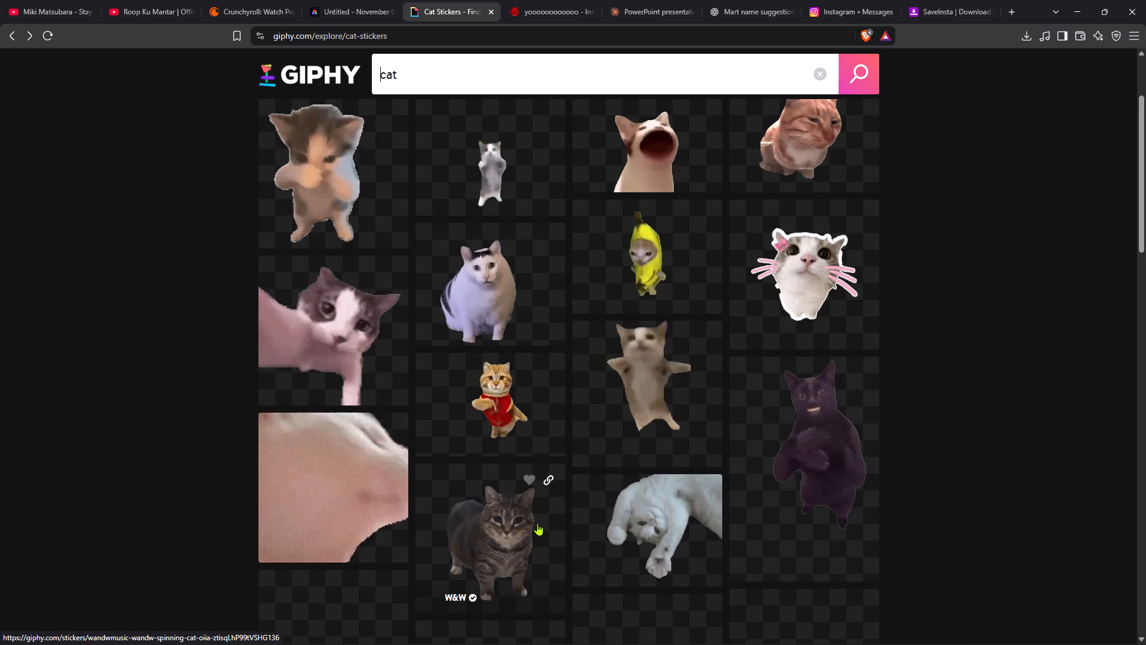
pyautogui.scroll(1, 577, 413)
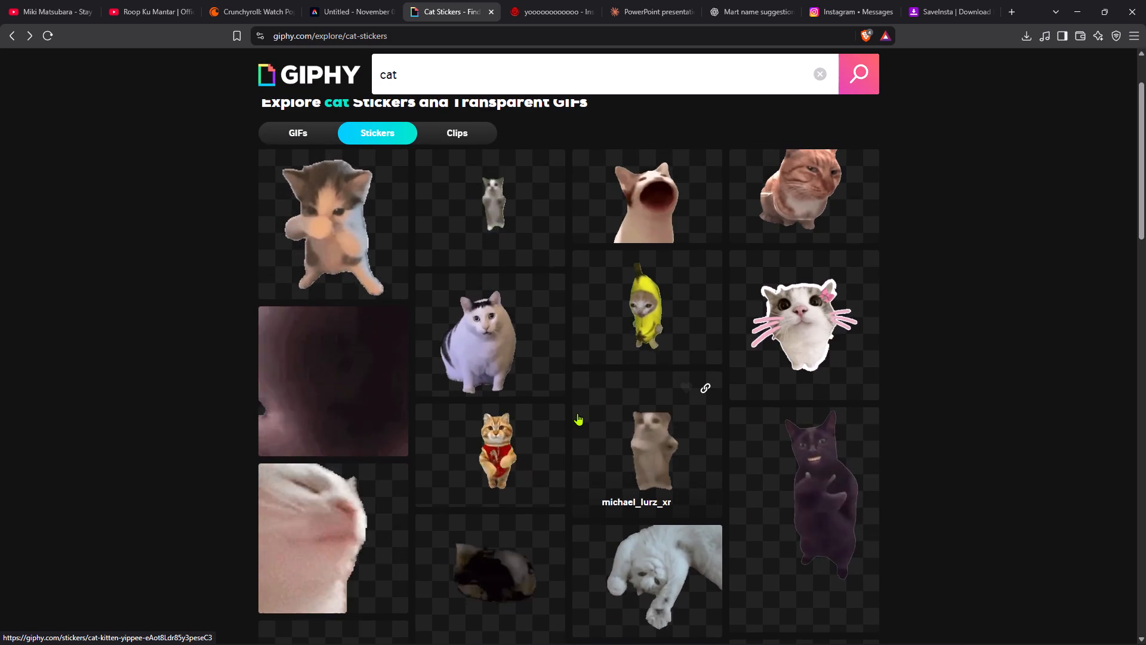
pyautogui.scroll(3, 577, 413)
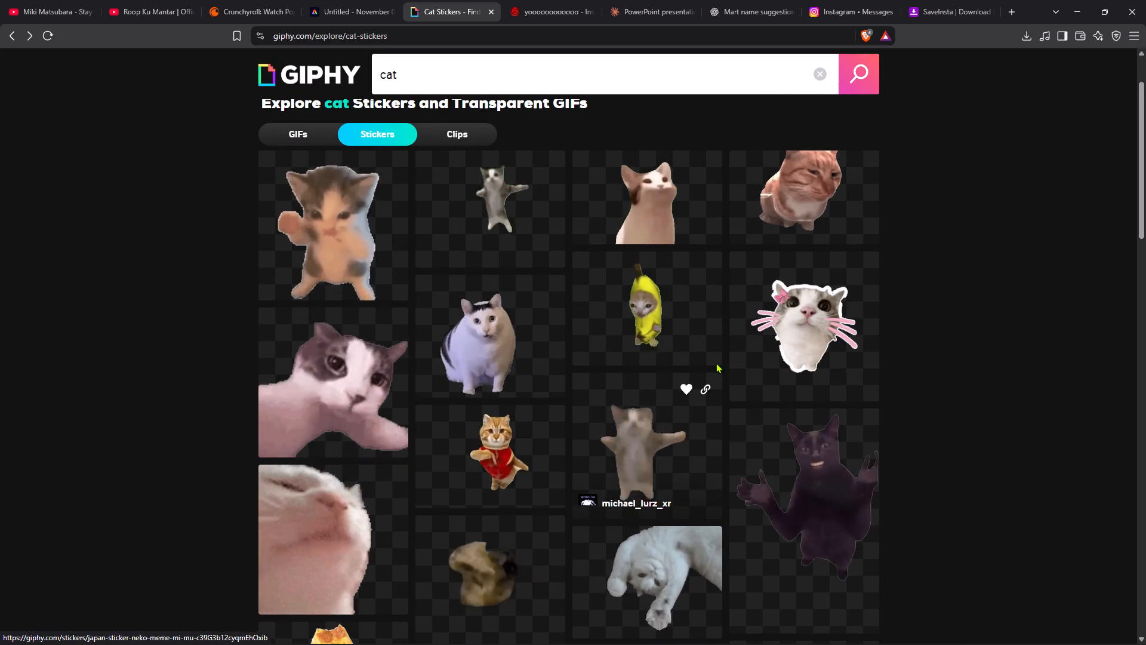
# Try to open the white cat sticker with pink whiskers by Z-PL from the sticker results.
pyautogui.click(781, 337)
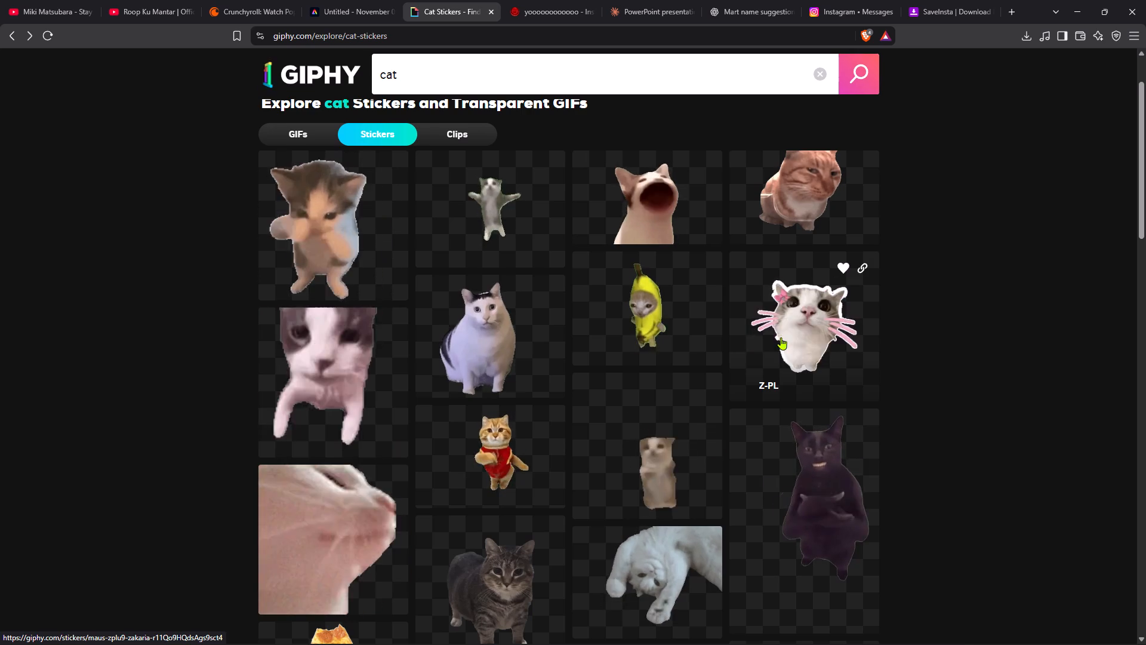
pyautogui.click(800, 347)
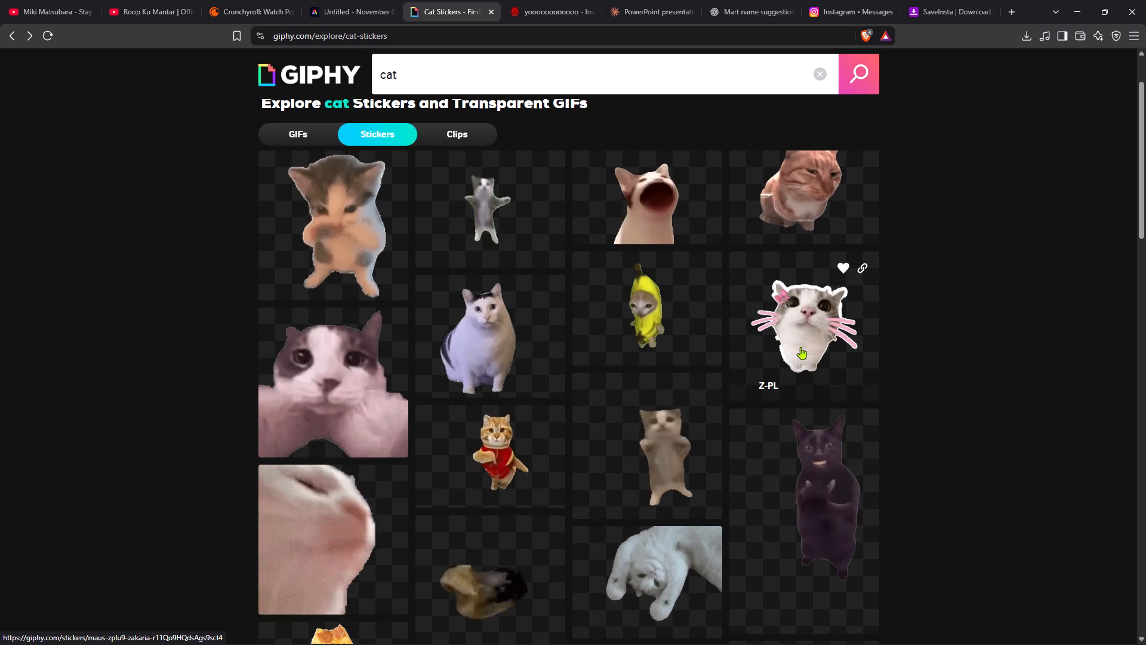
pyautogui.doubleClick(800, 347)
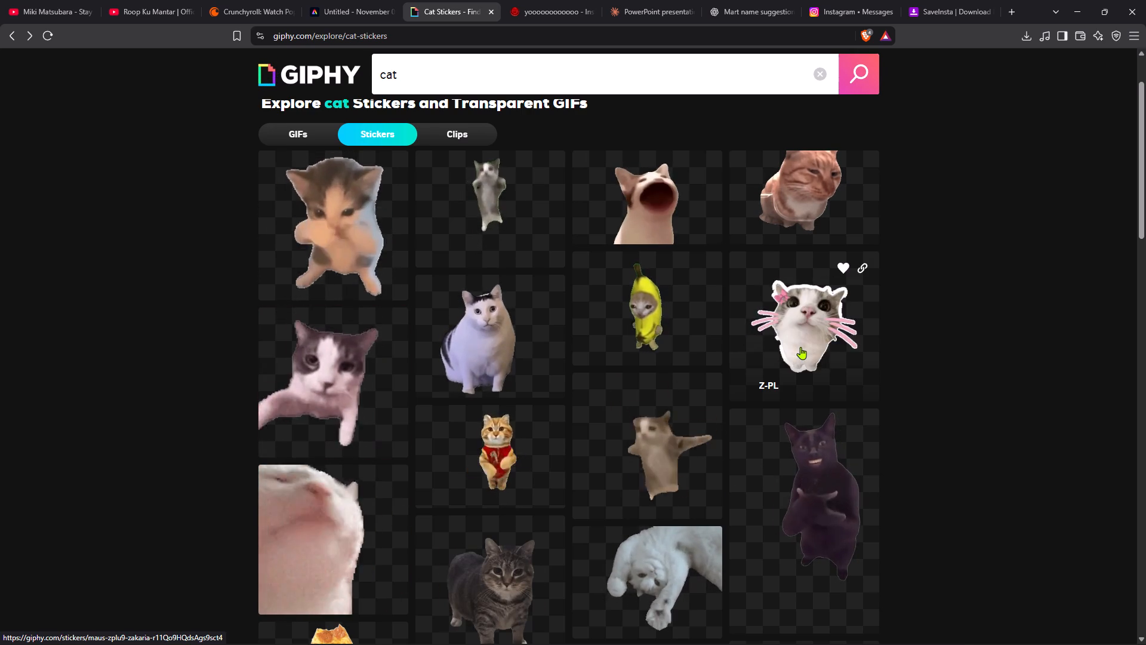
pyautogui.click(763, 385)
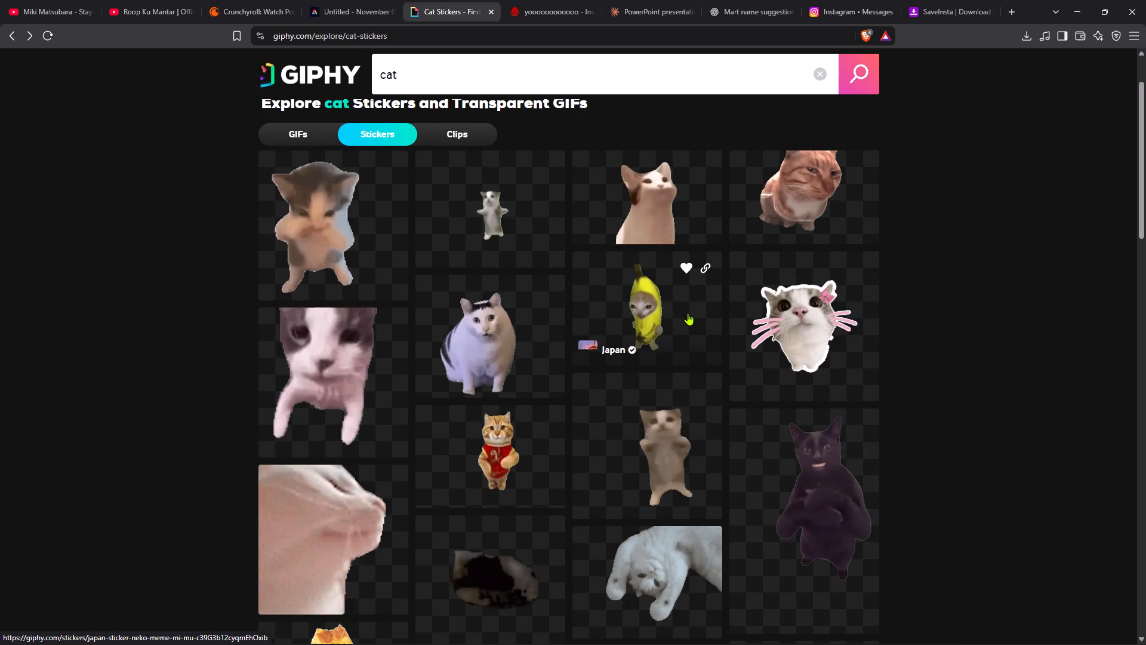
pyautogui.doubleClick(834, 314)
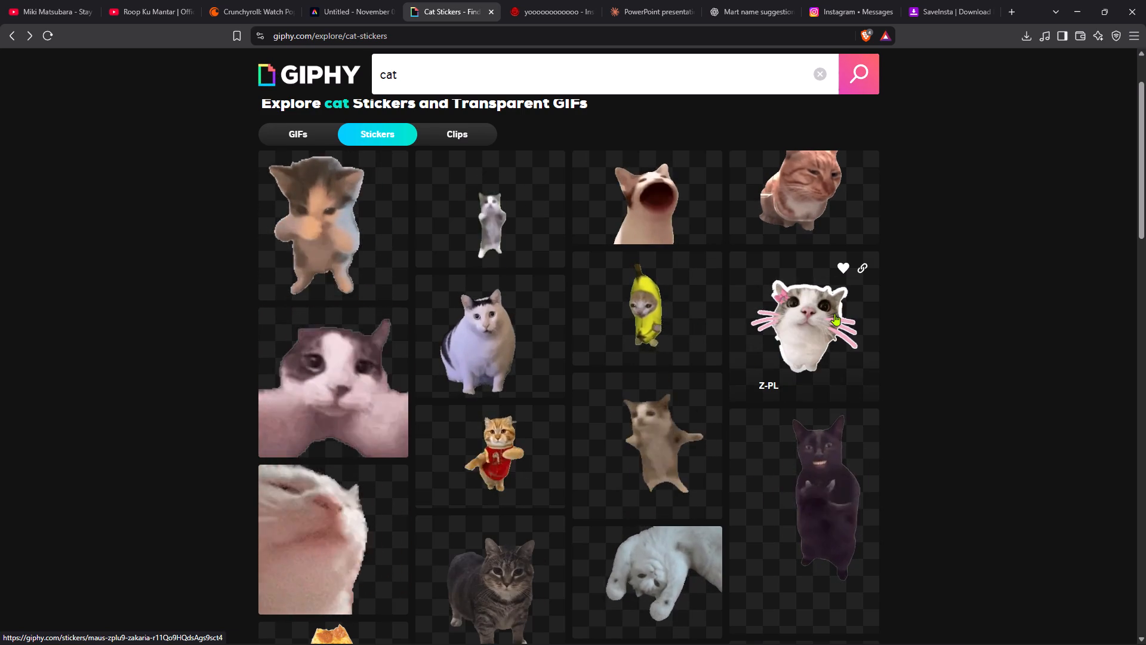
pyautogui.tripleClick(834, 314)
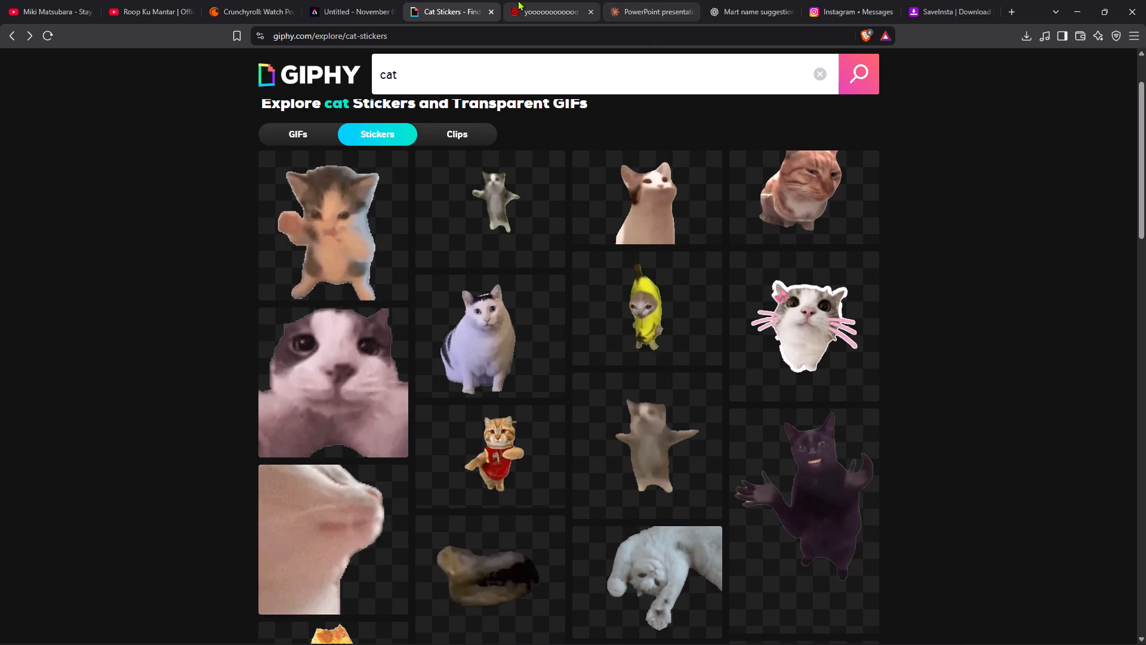
# Switch to the Myinstants site and start a new sound search.
pyautogui.click(534, 4)
pyautogui.scroll(2, 522, 197)
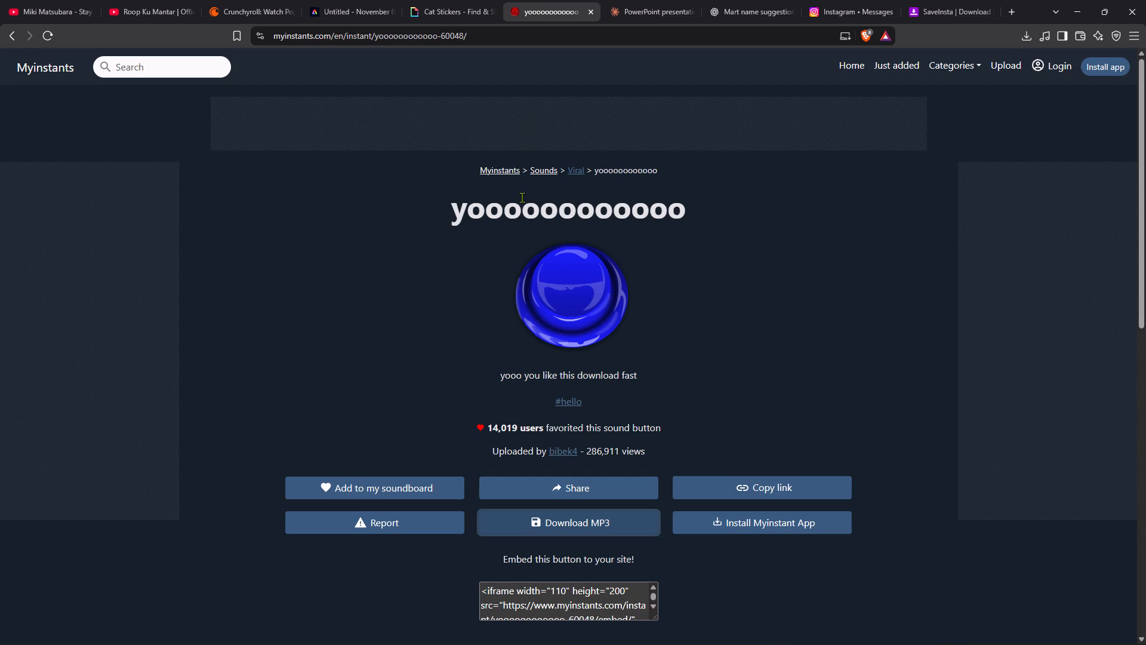
pyautogui.scroll(3, 522, 197)
pyautogui.click(163, 59)
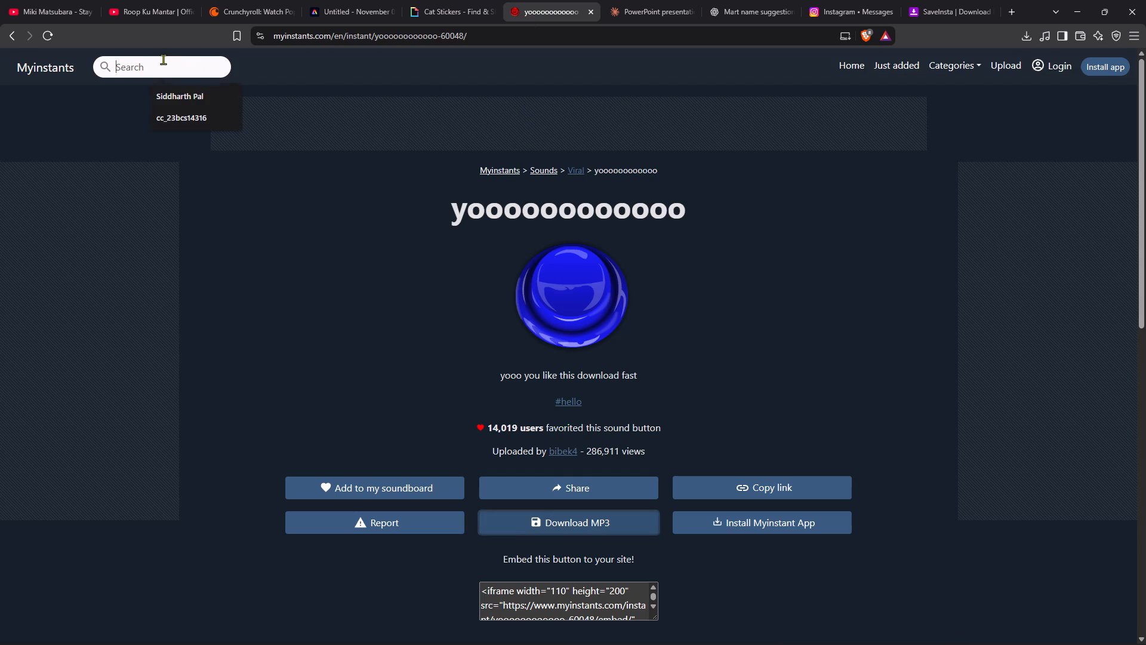
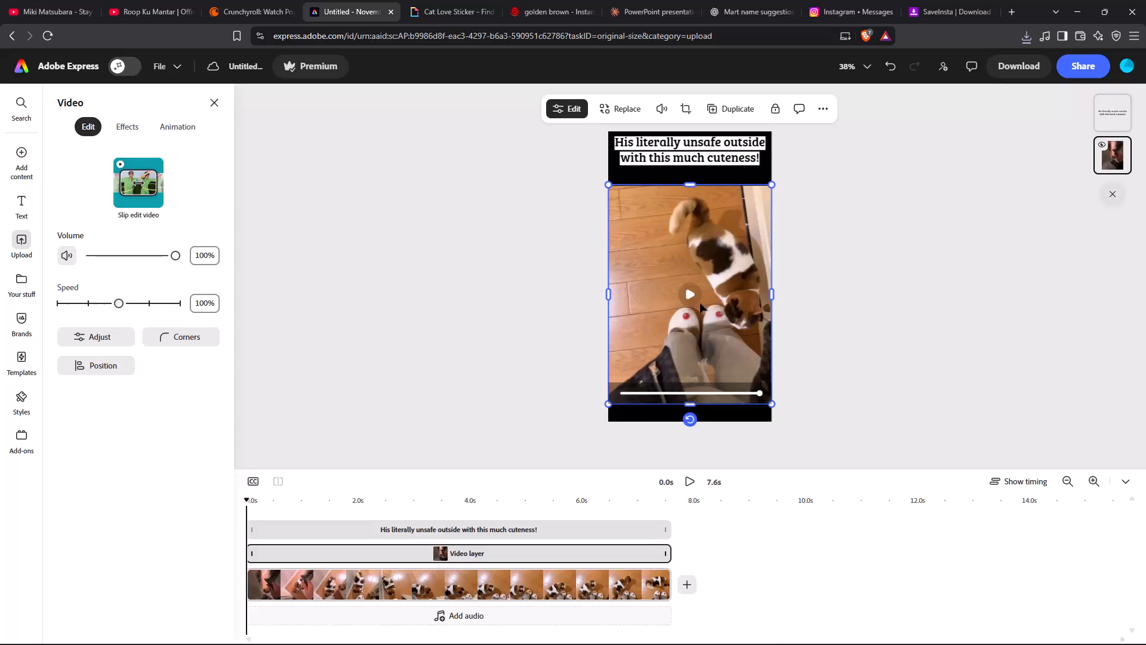
# Play the captioned cat video through several times to judge what sound suits it.
pyautogui.click(695, 299)
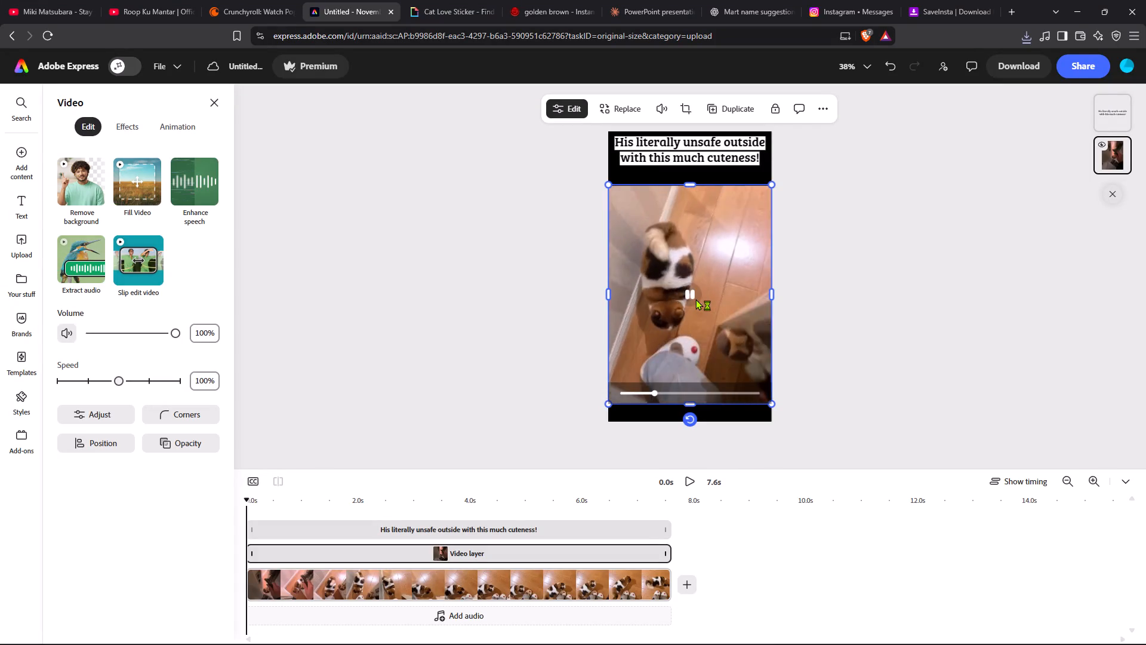
pyautogui.click(691, 482)
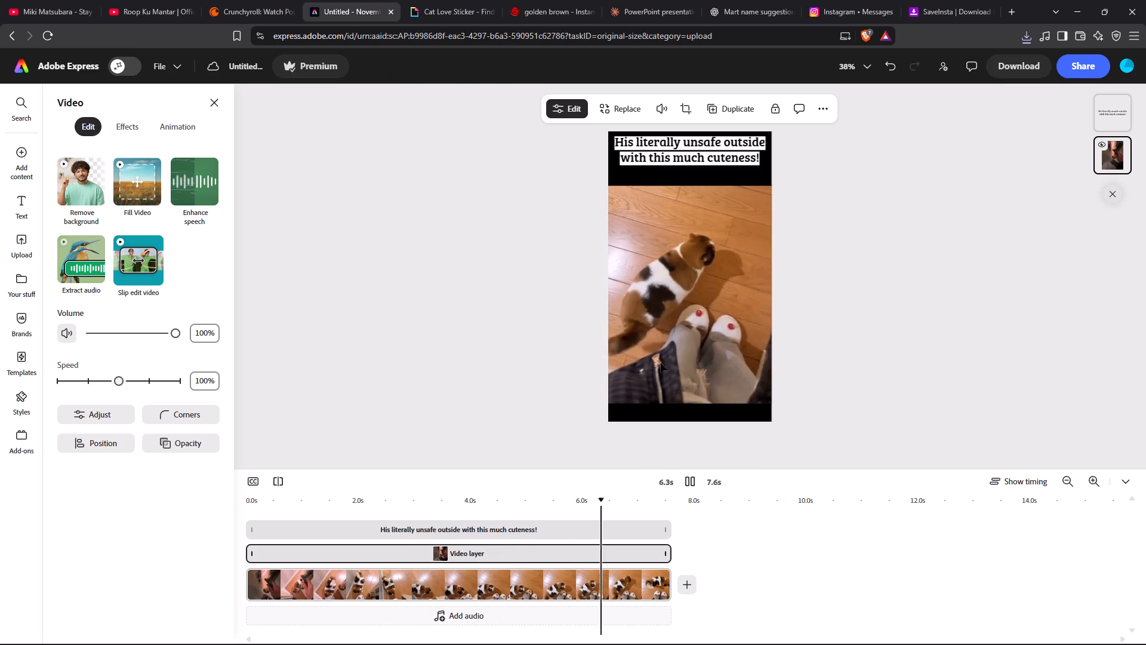
pyautogui.click(696, 474)
pyautogui.click(691, 483)
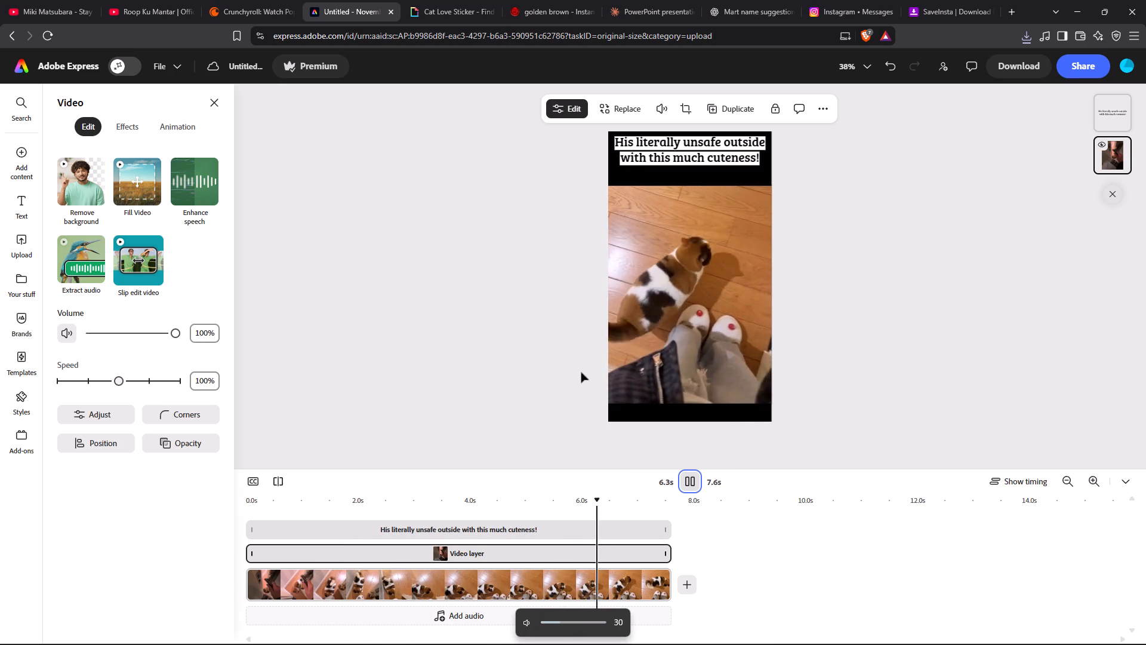
pyautogui.click(692, 489)
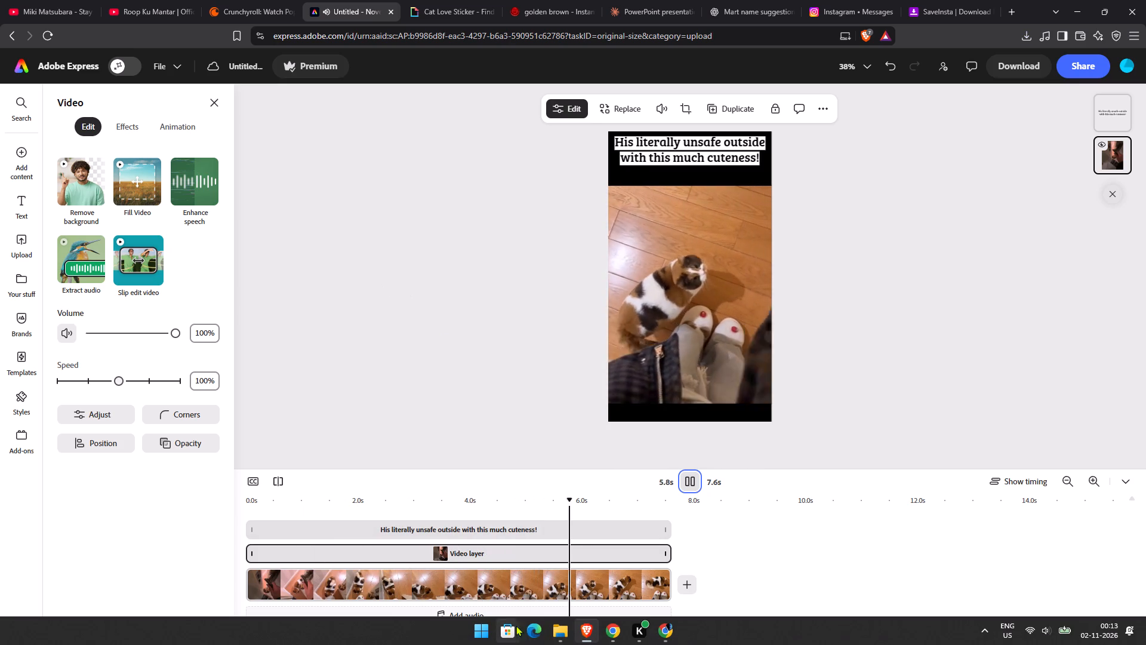
# Switch to File Explorer, go back to the bgms folder and open the b1 track to audition it.
pyautogui.click(552, 630)
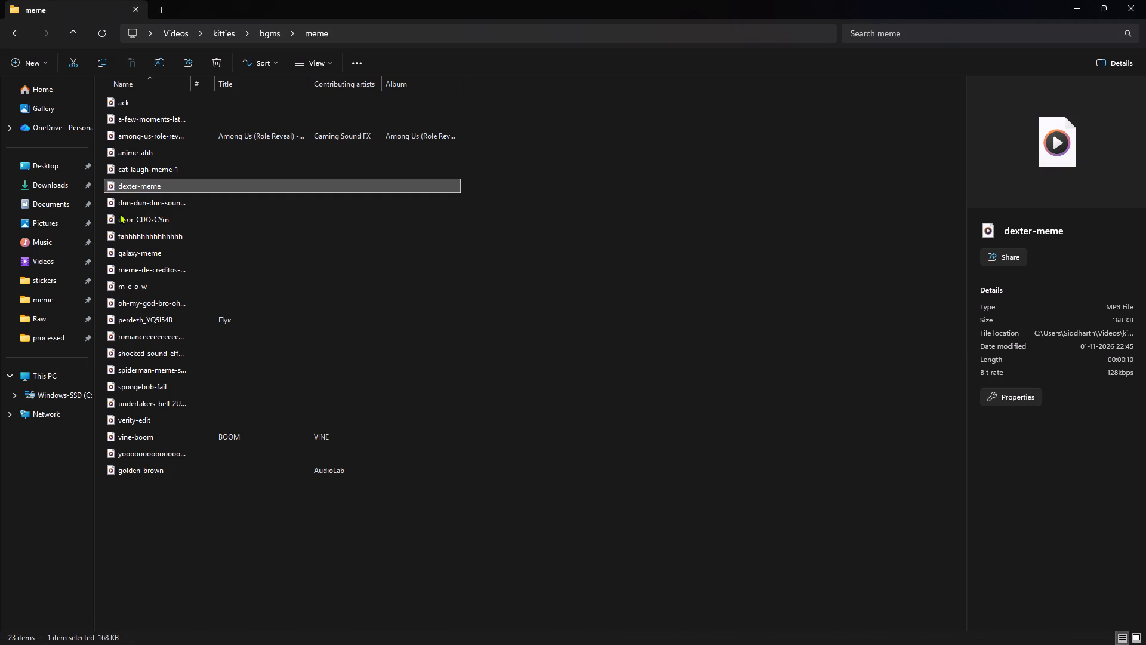
pyautogui.click(10, 29)
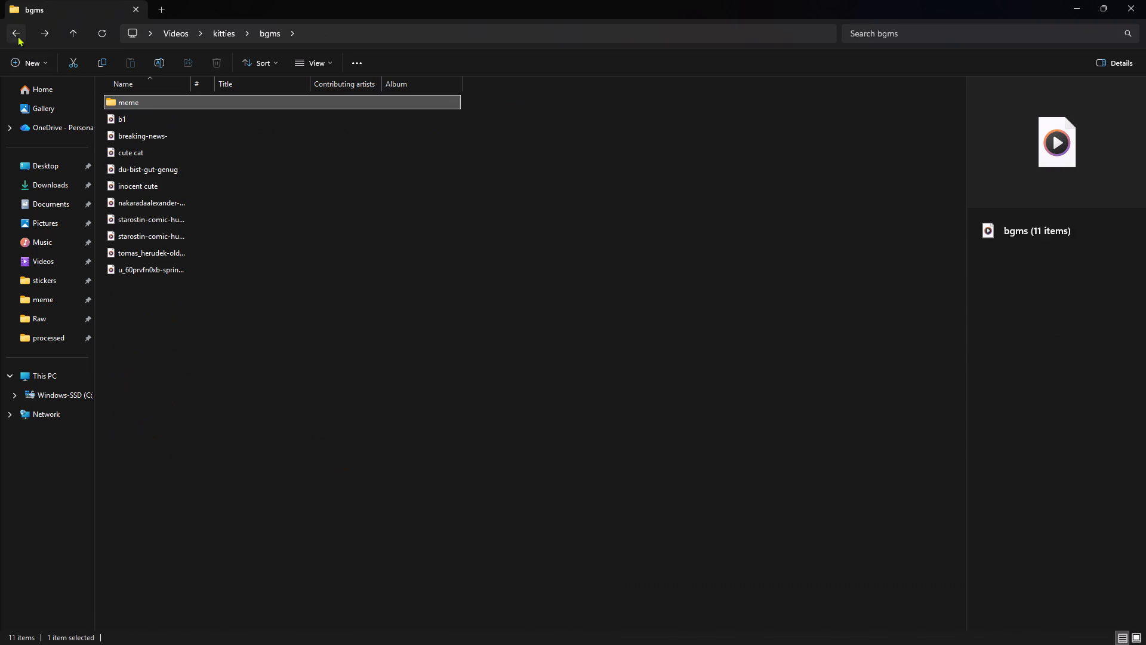
pyautogui.doubleClick(168, 117)
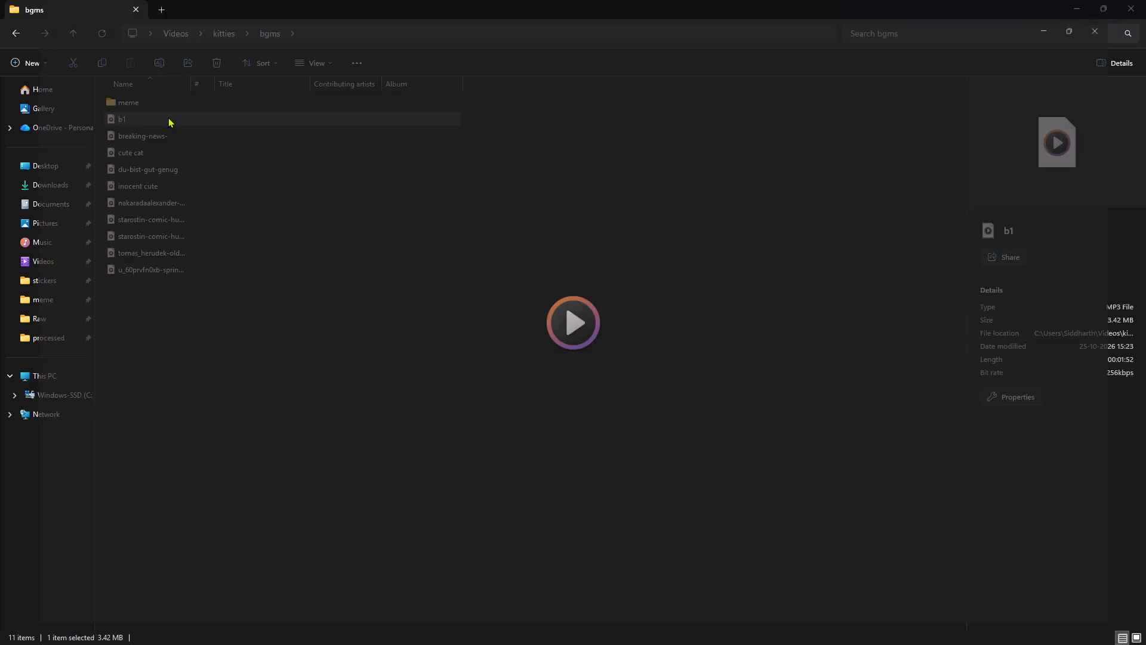
pyautogui.click(562, 333)
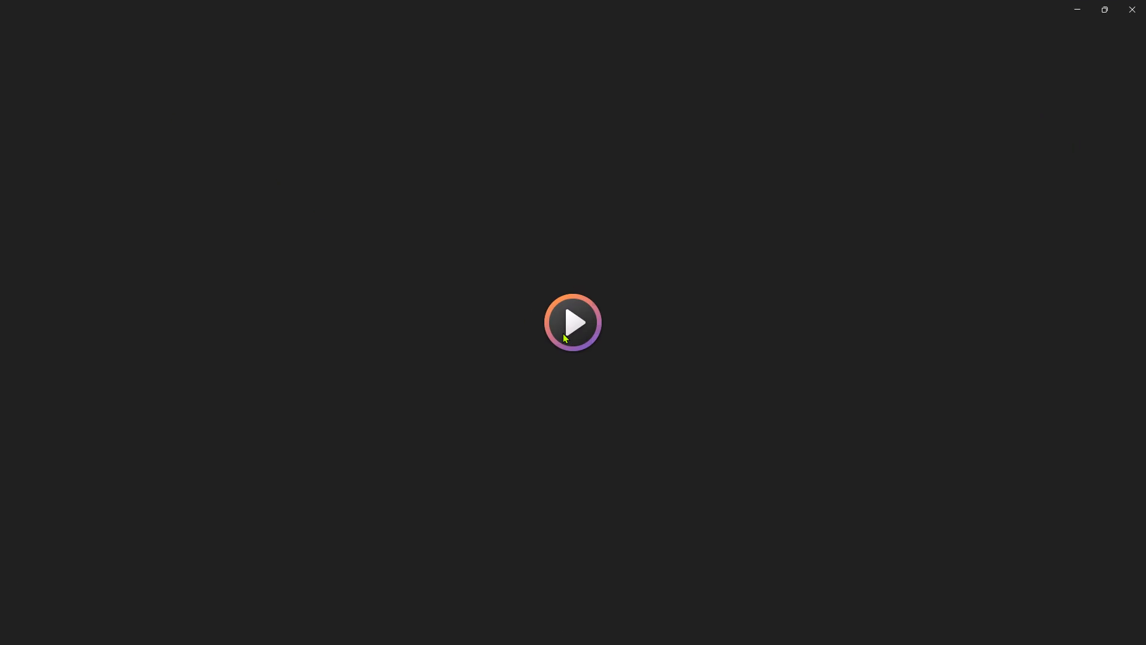
pyautogui.click(562, 333)
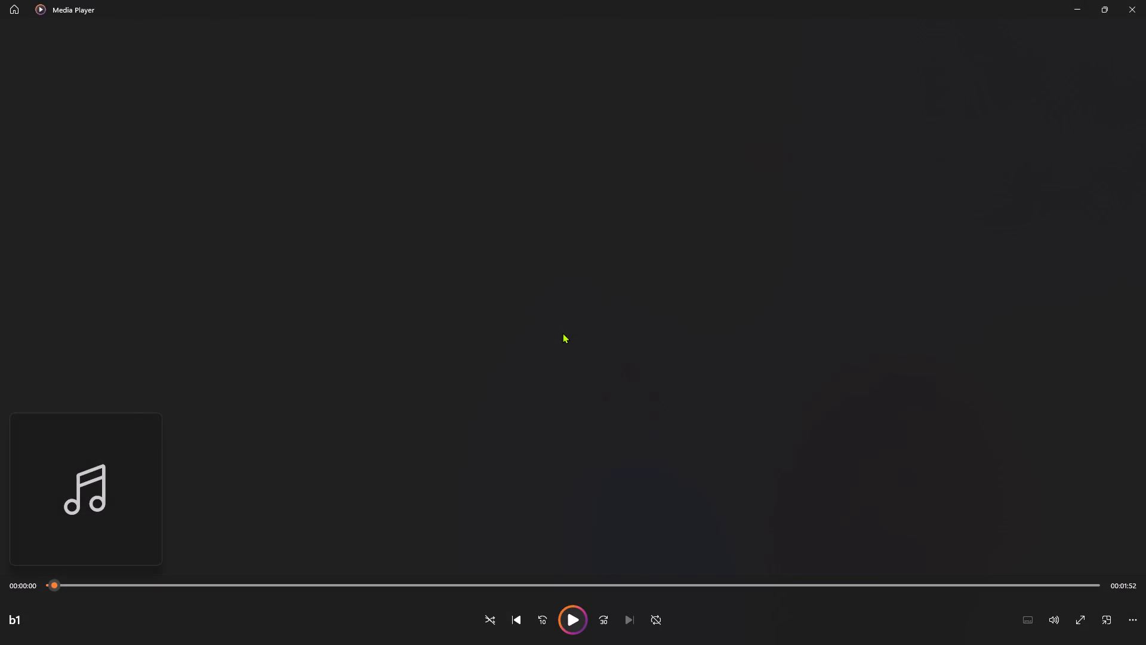
pyautogui.click(1145, 0)
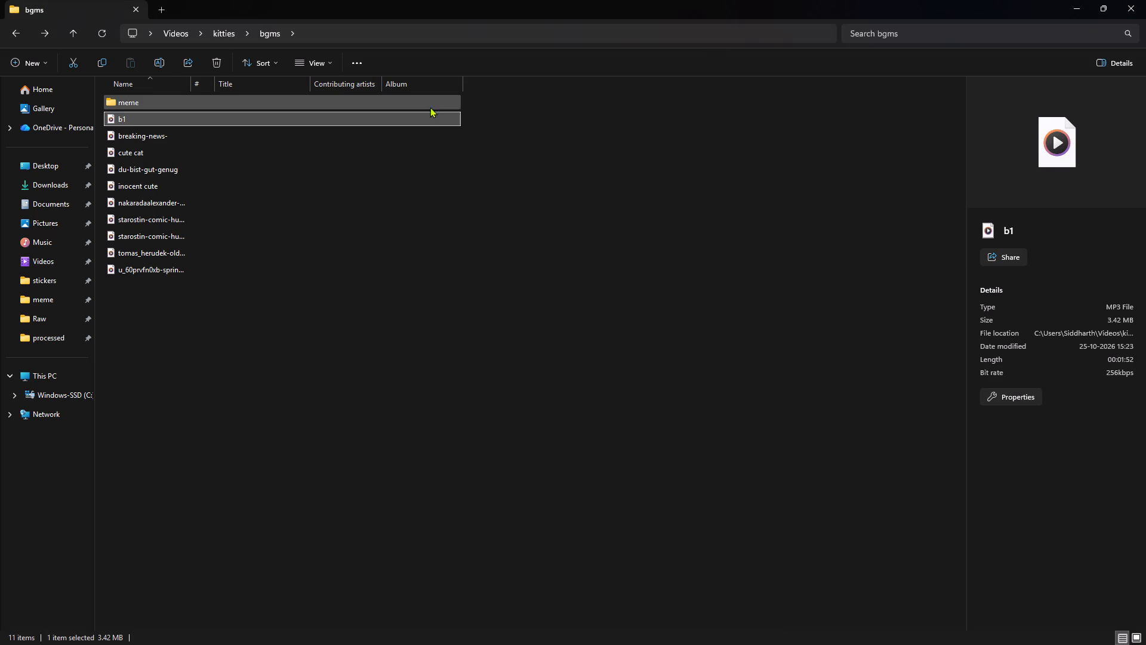
# Audition the "cute cat" and "inocent cute" tracks from the bgms folder as possible background music.
pyautogui.doubleClick(309, 152)
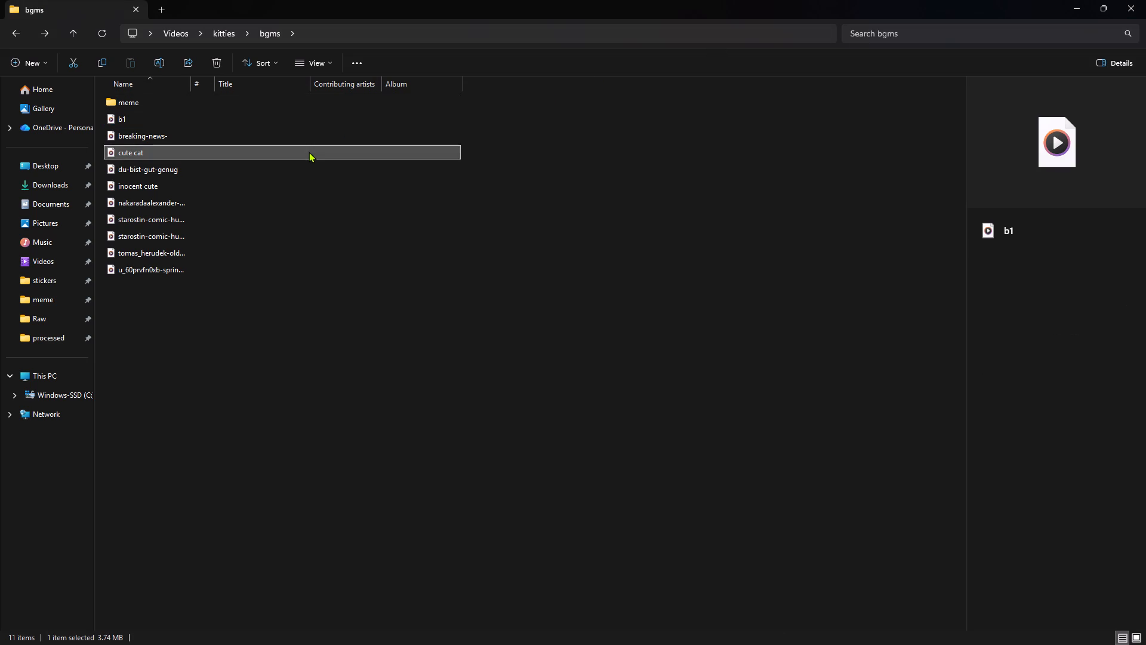
pyautogui.click(567, 319)
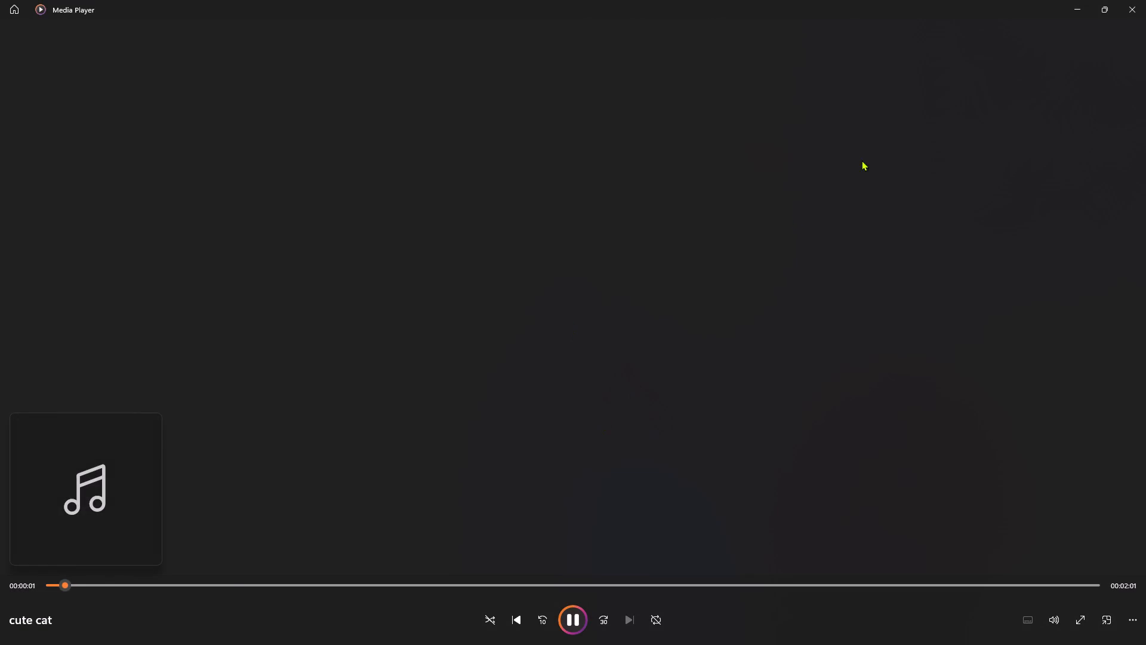
pyautogui.click(1133, 17)
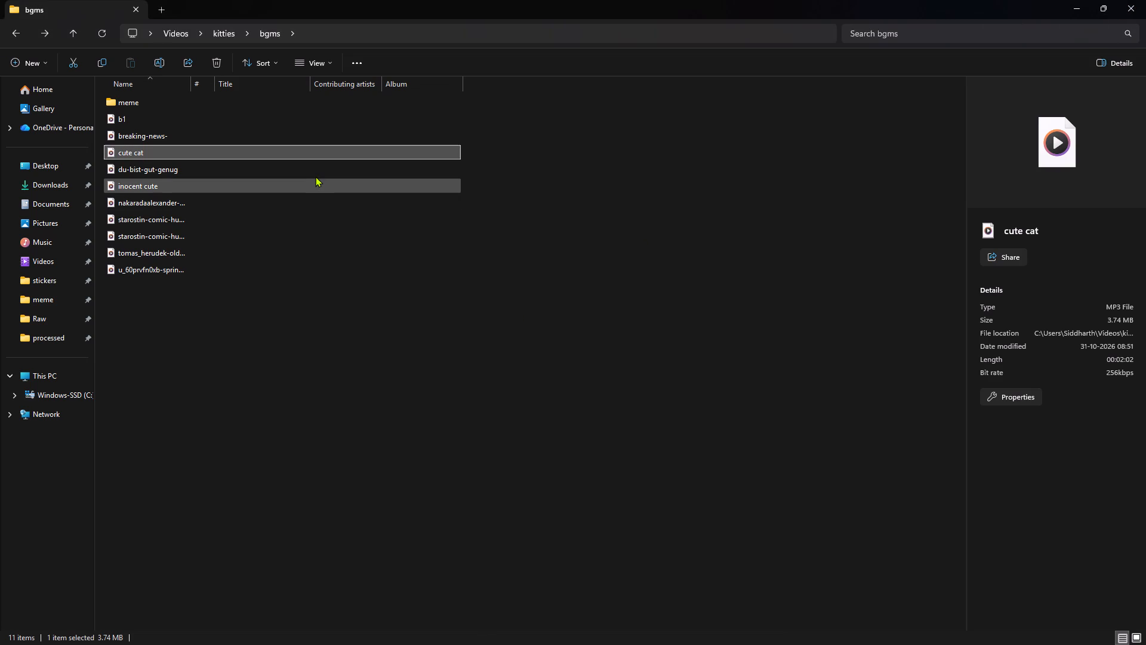
pyautogui.doubleClick(312, 181)
pyautogui.click(558, 334)
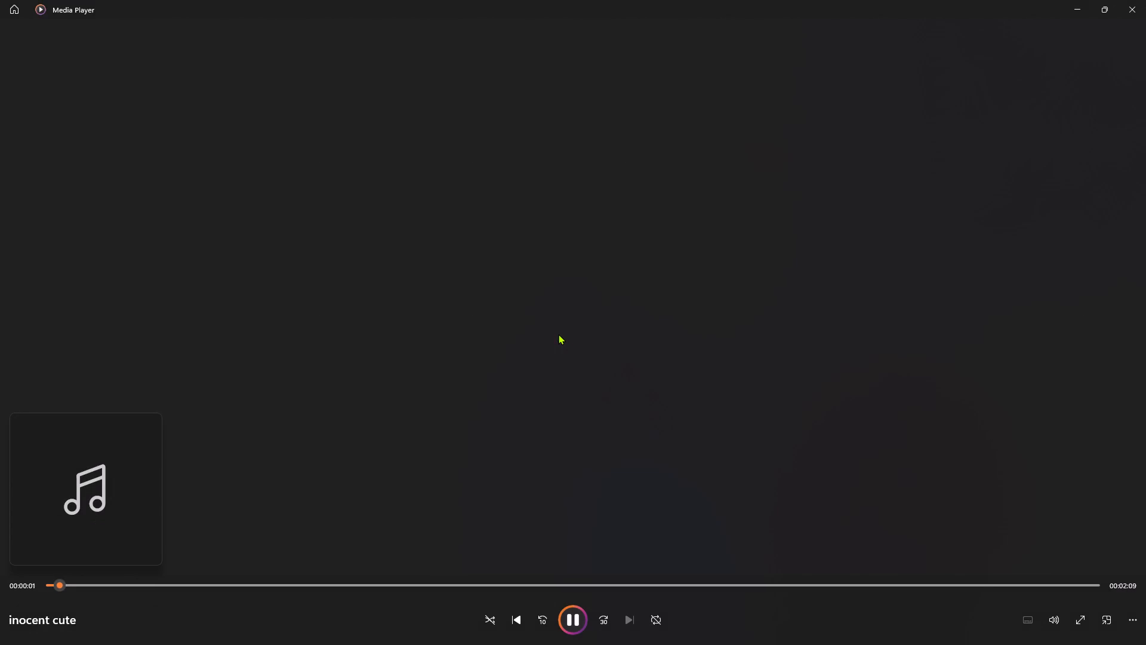
pyautogui.click(1130, 17)
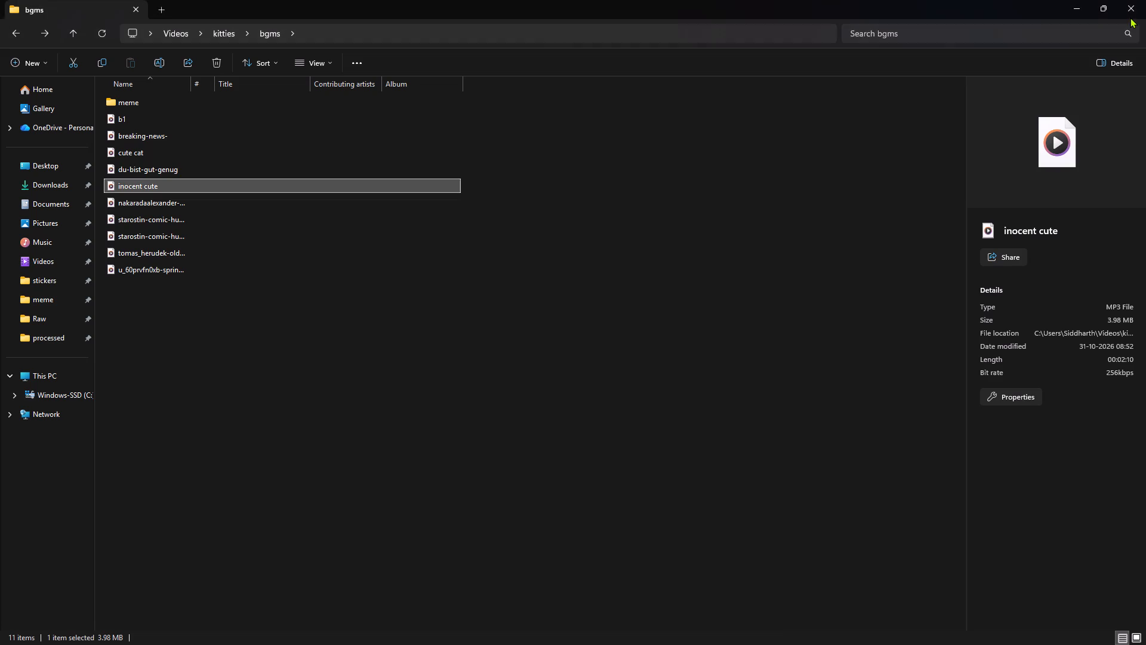
# Listen to the nakaradaalexander-for-thy-meme-407046 track from the bgms folder.
pyautogui.doubleClick(310, 201)
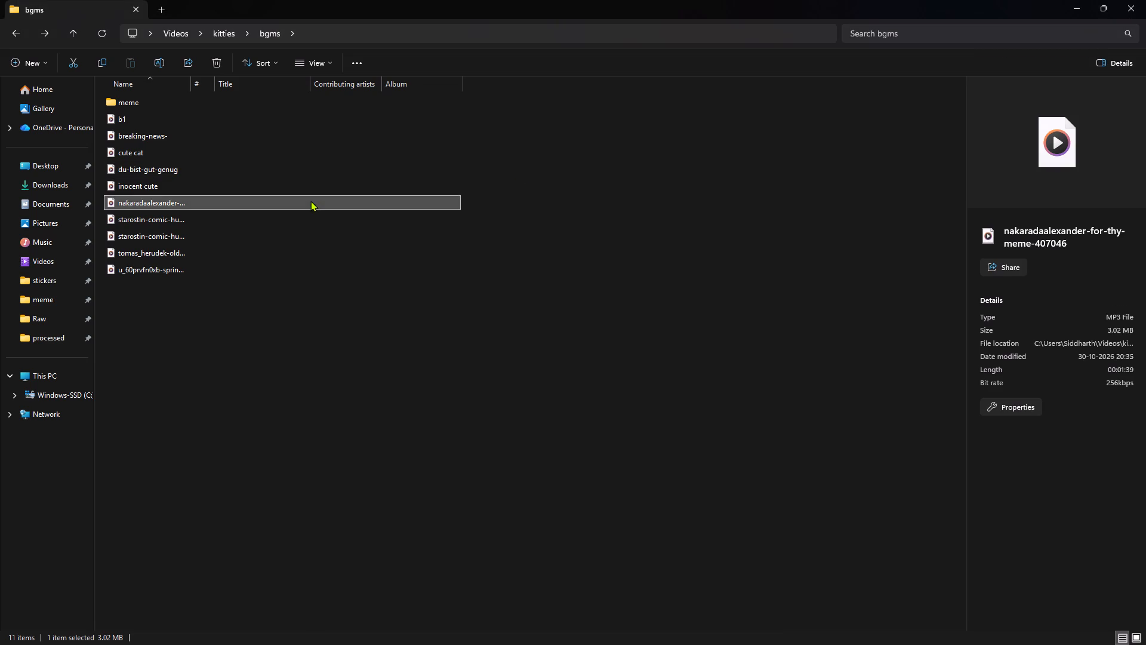
pyautogui.click(585, 309)
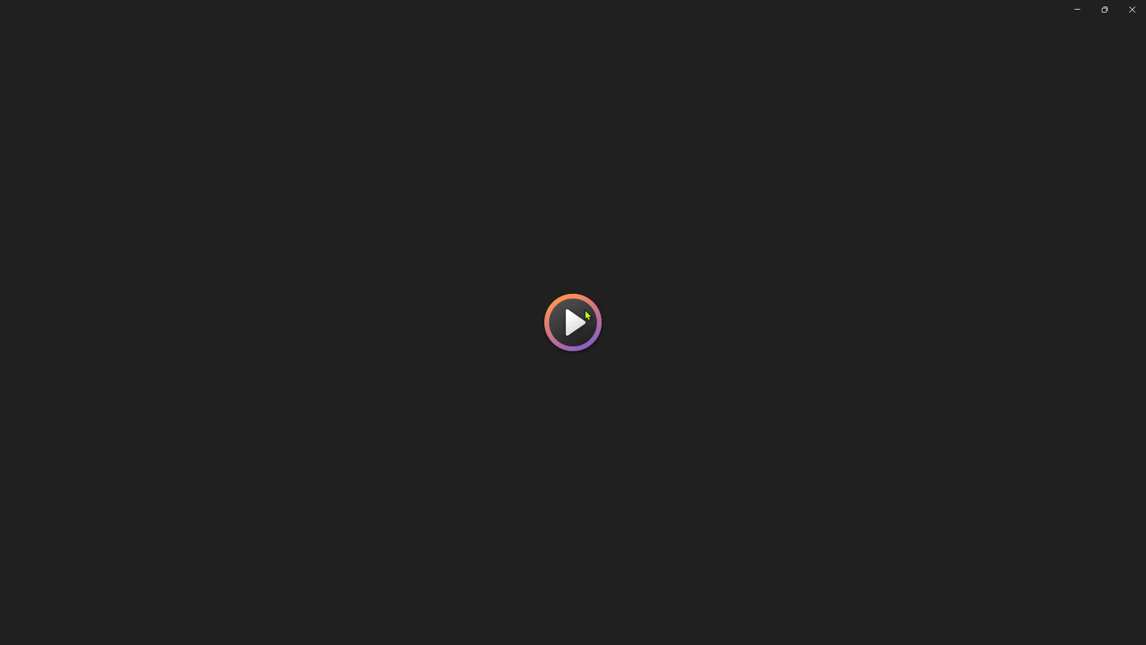
pyautogui.click(585, 309)
pyautogui.click(585, 309)
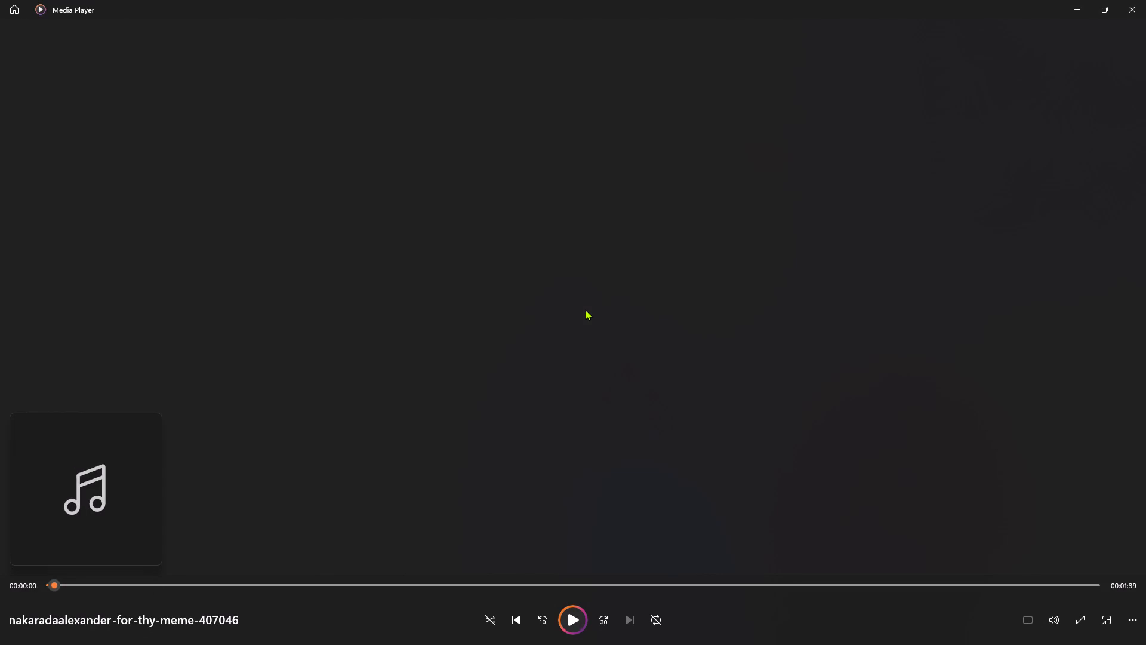
pyautogui.click(1136, 13)
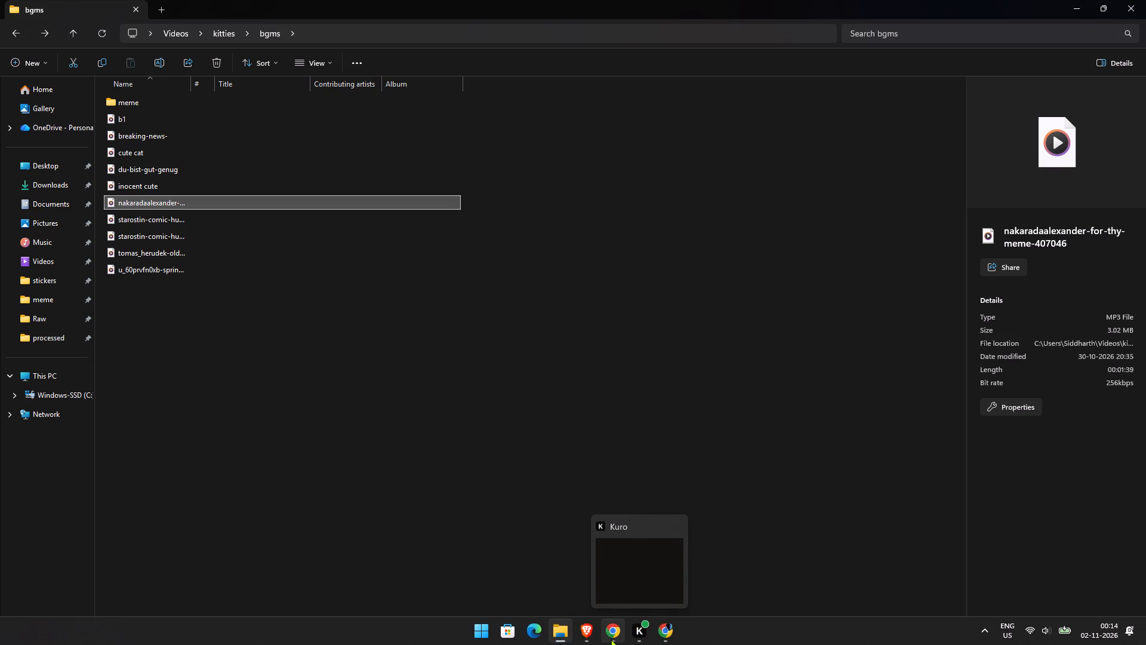
# Switch back to Adobe Express and upload nakaradaalexander-for-thy-meme-407046 from Videos > kitties > bgms as the video's audio track.
pyautogui.click(593, 592)
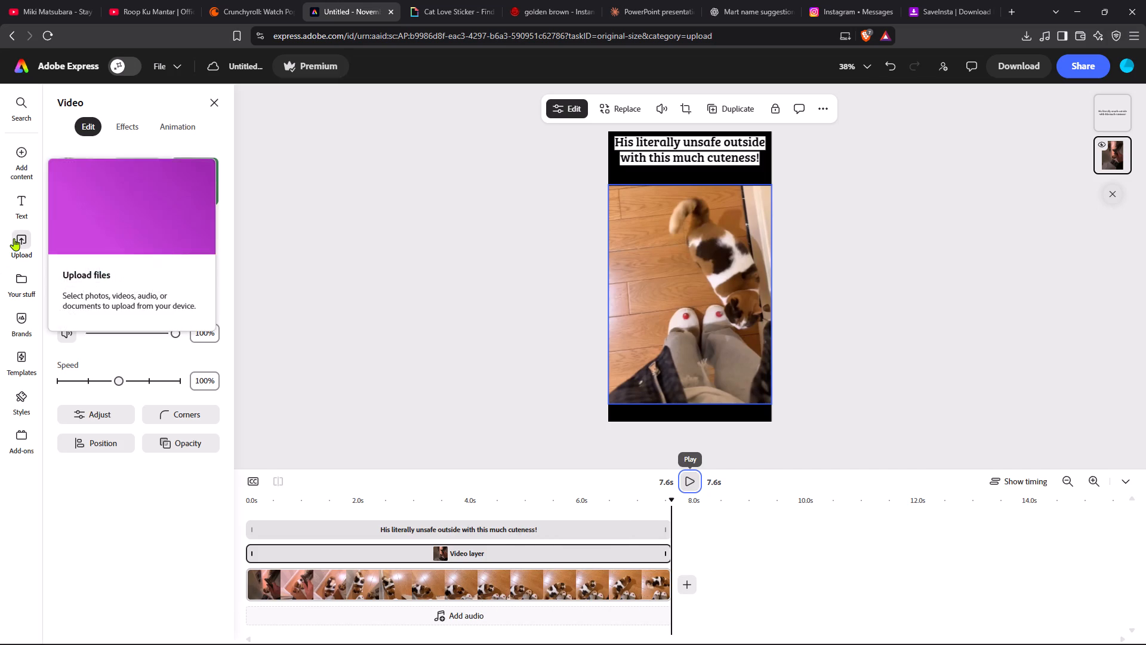
pyautogui.click(14, 238)
pyautogui.click(137, 137)
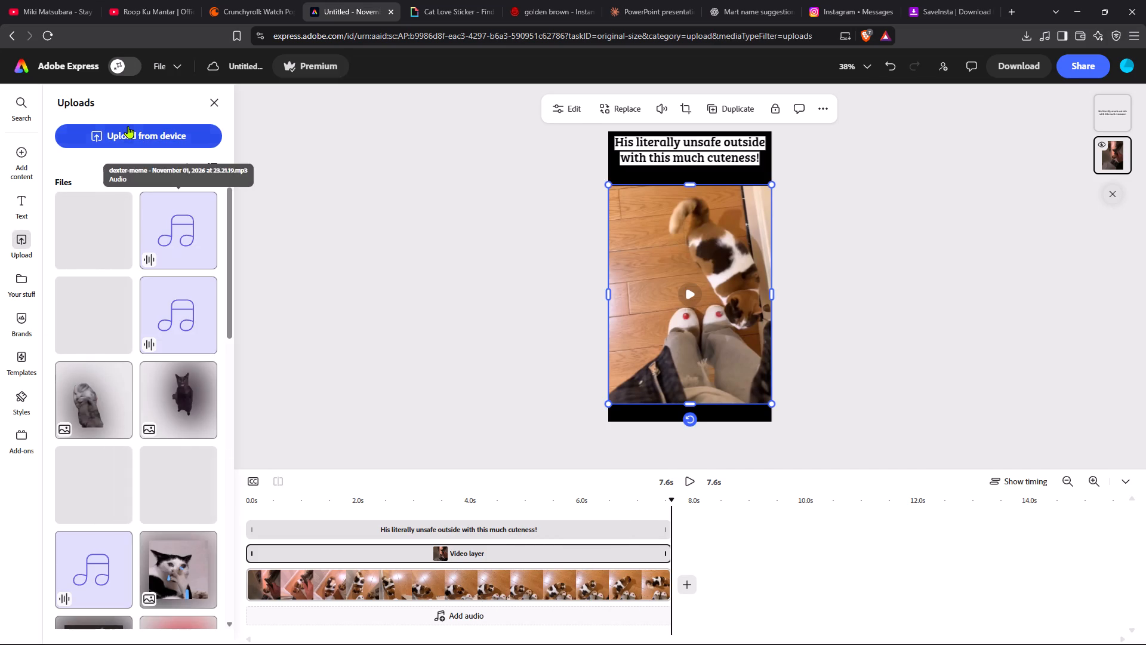
pyautogui.click(128, 126)
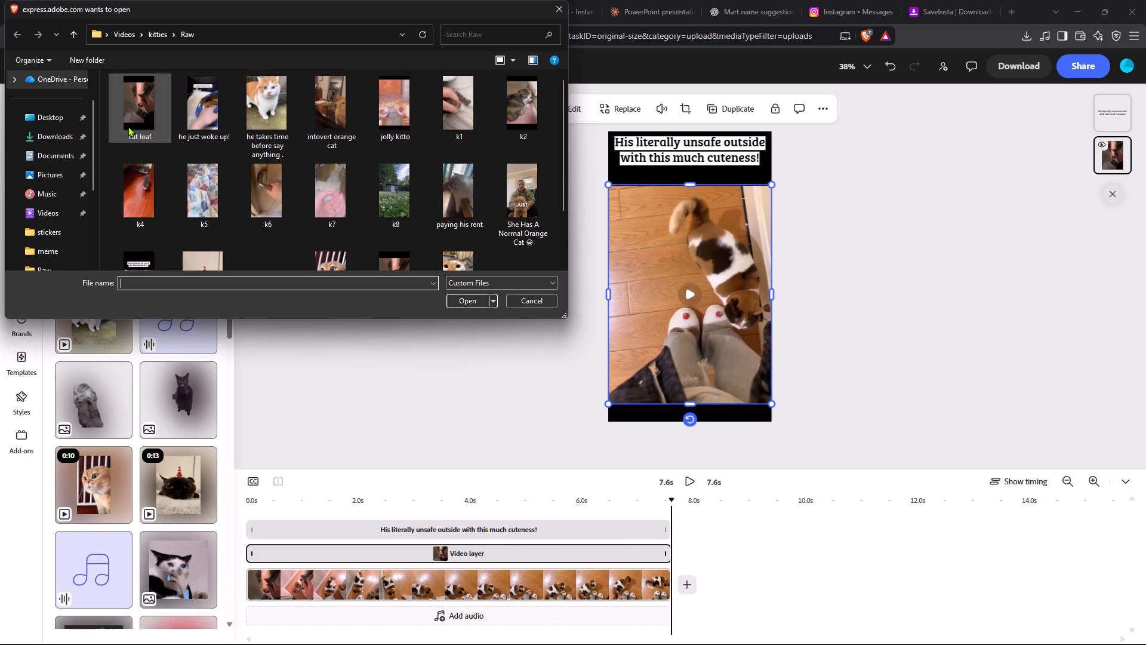
pyautogui.click(159, 40)
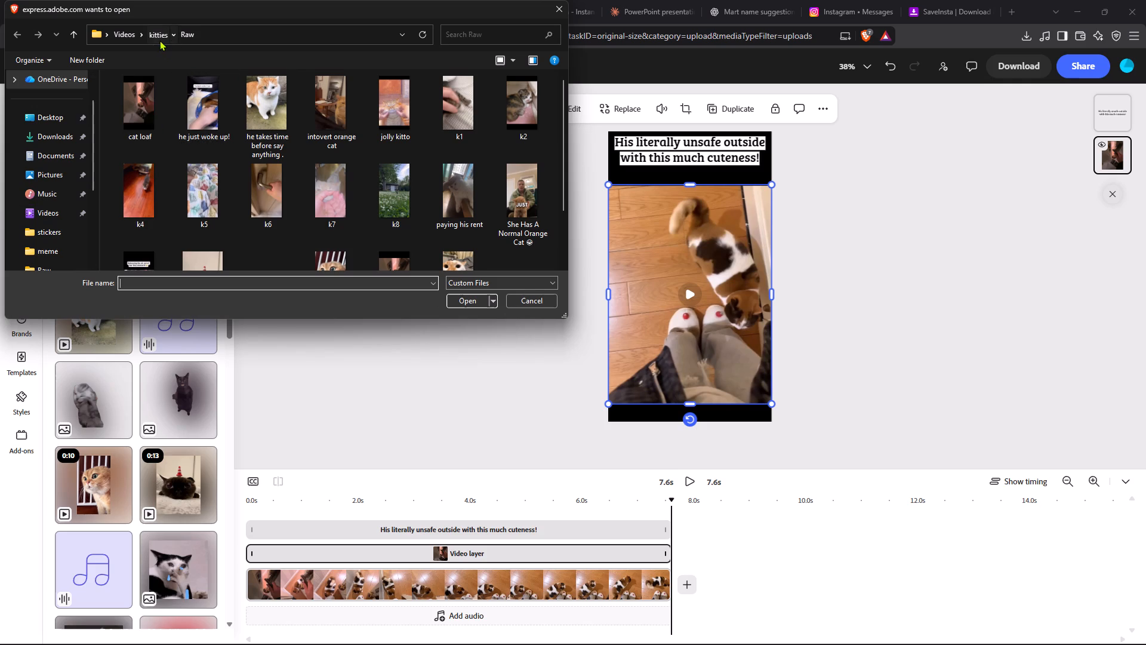
pyautogui.doubleClick(187, 106)
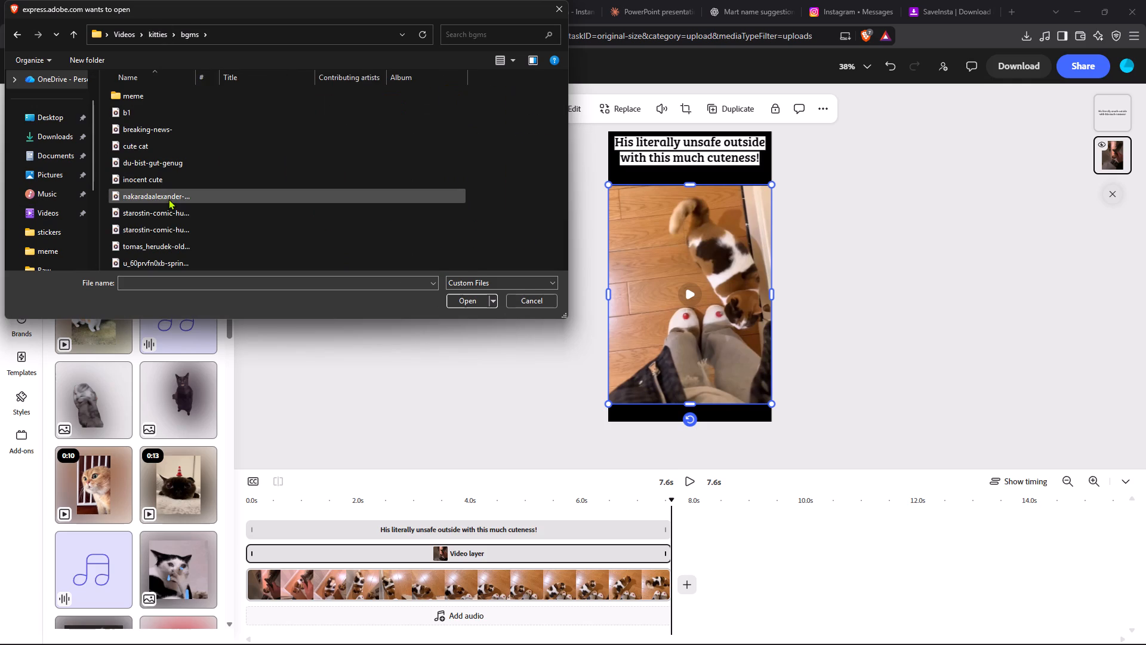
pyautogui.scroll(-1, 168, 201)
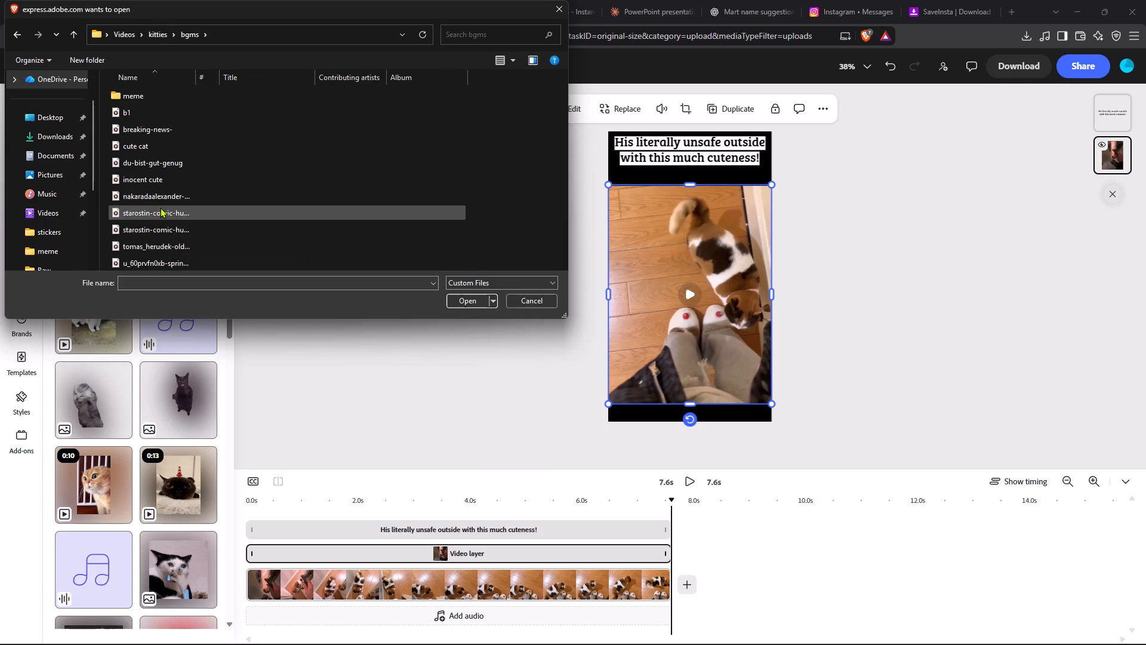
pyautogui.click(161, 200)
pyautogui.click(452, 301)
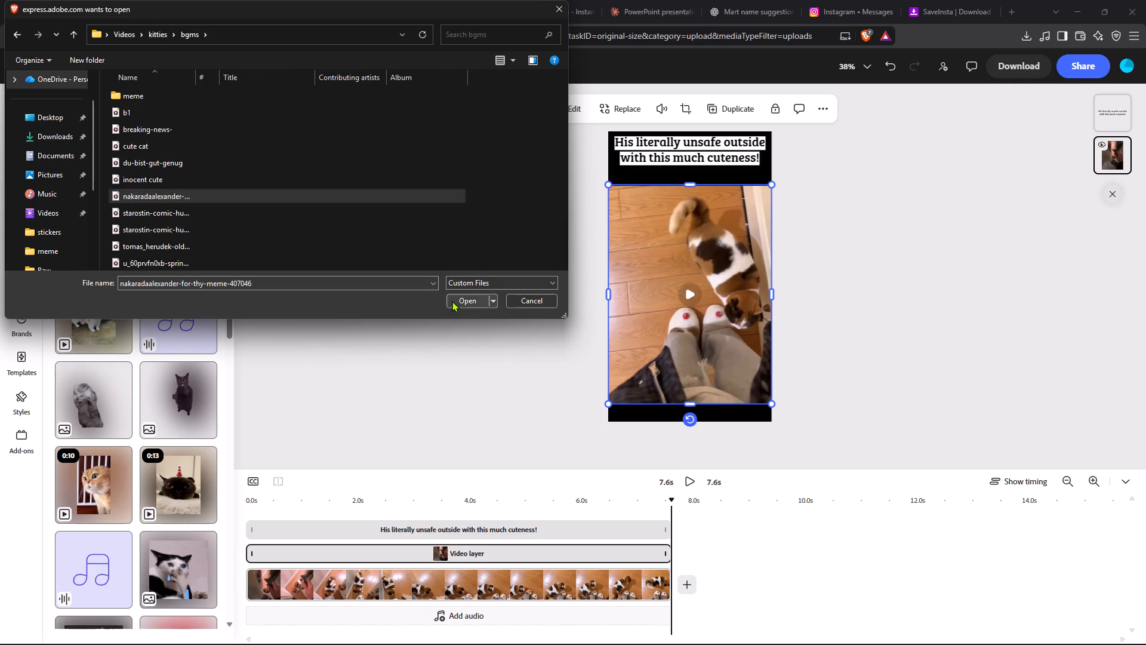
pyautogui.scroll(-1, 452, 301)
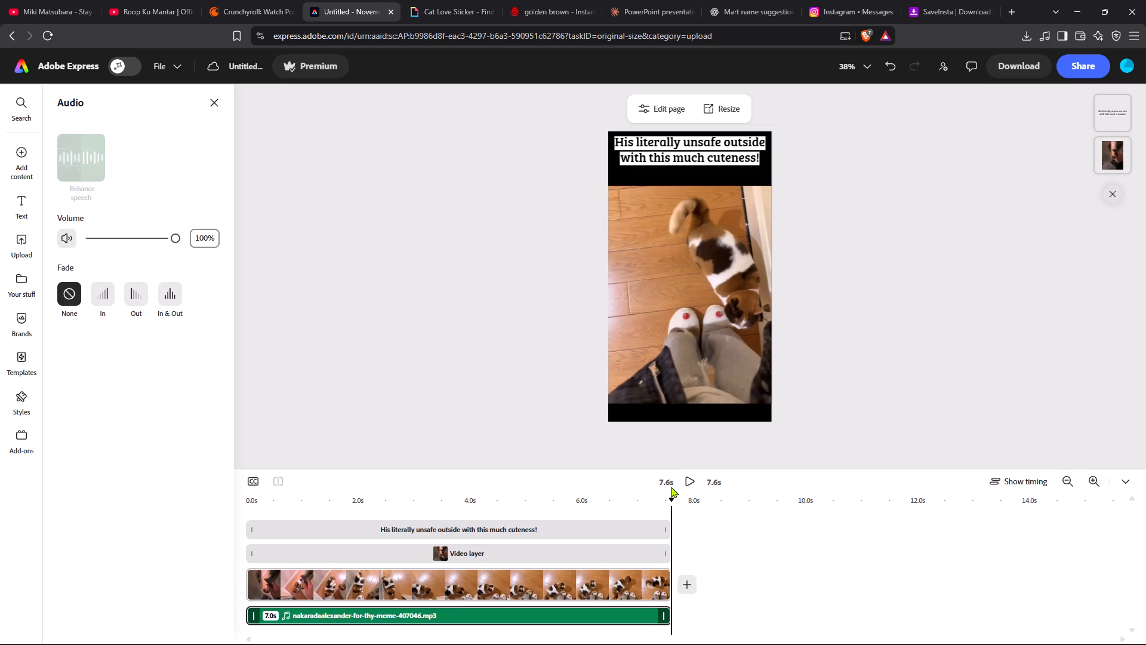
# Play the video with the new music track, replaying it from about 1.8 s, to check how they fit together.
pyautogui.click(688, 480)
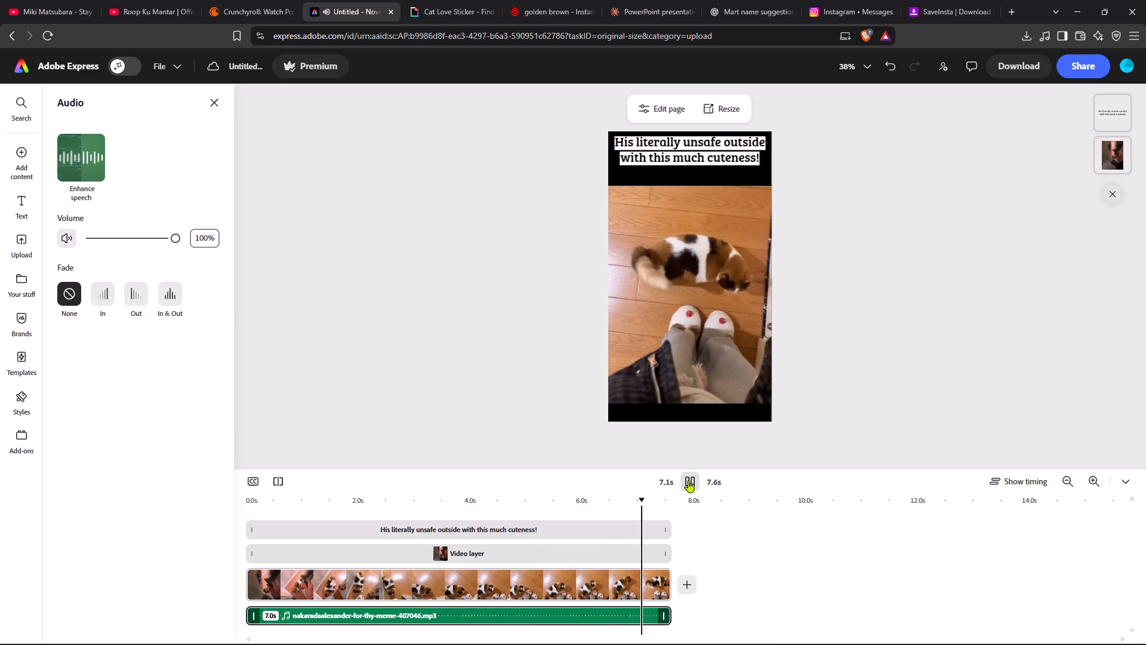
pyautogui.click(688, 480)
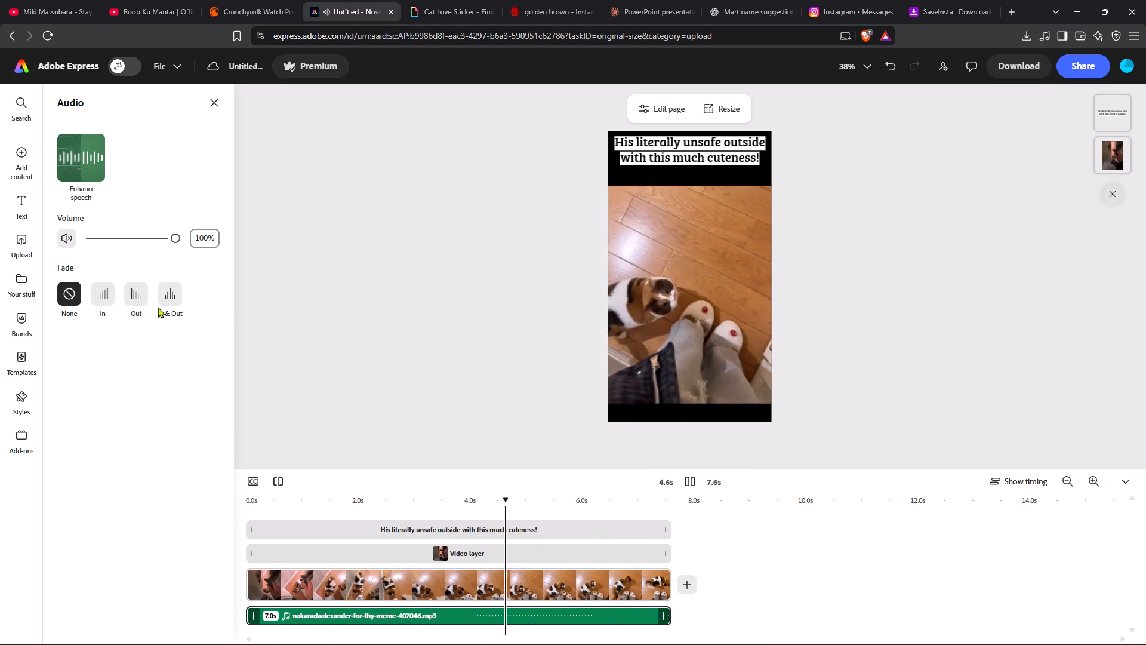
pyautogui.click(347, 589)
pyautogui.click(347, 589)
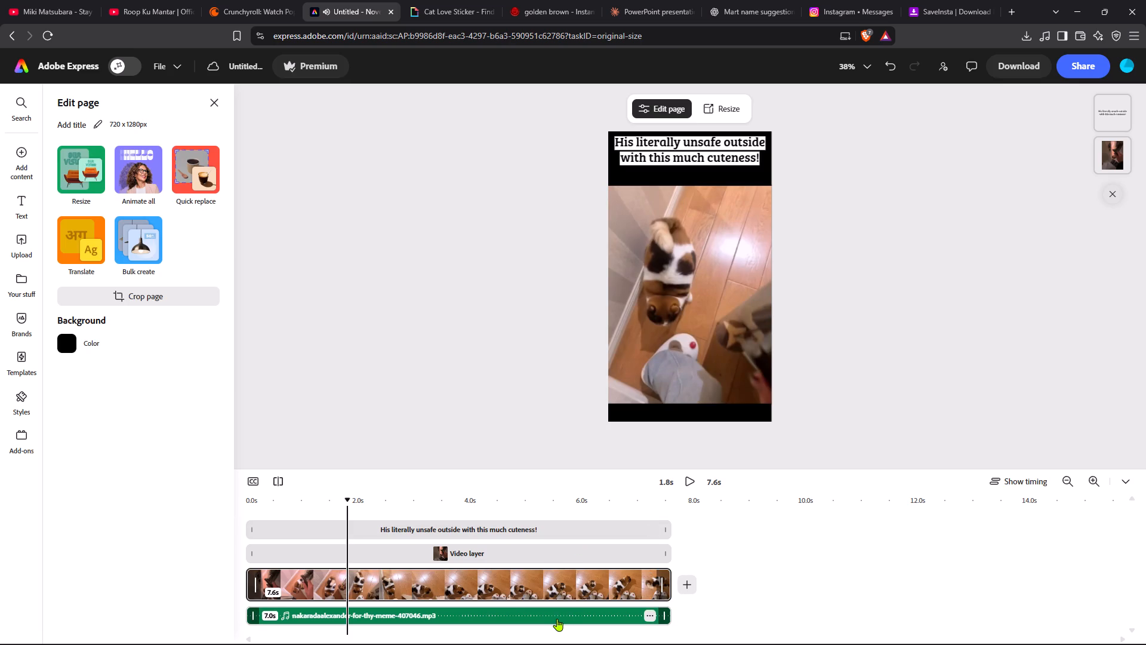
pyautogui.click(686, 478)
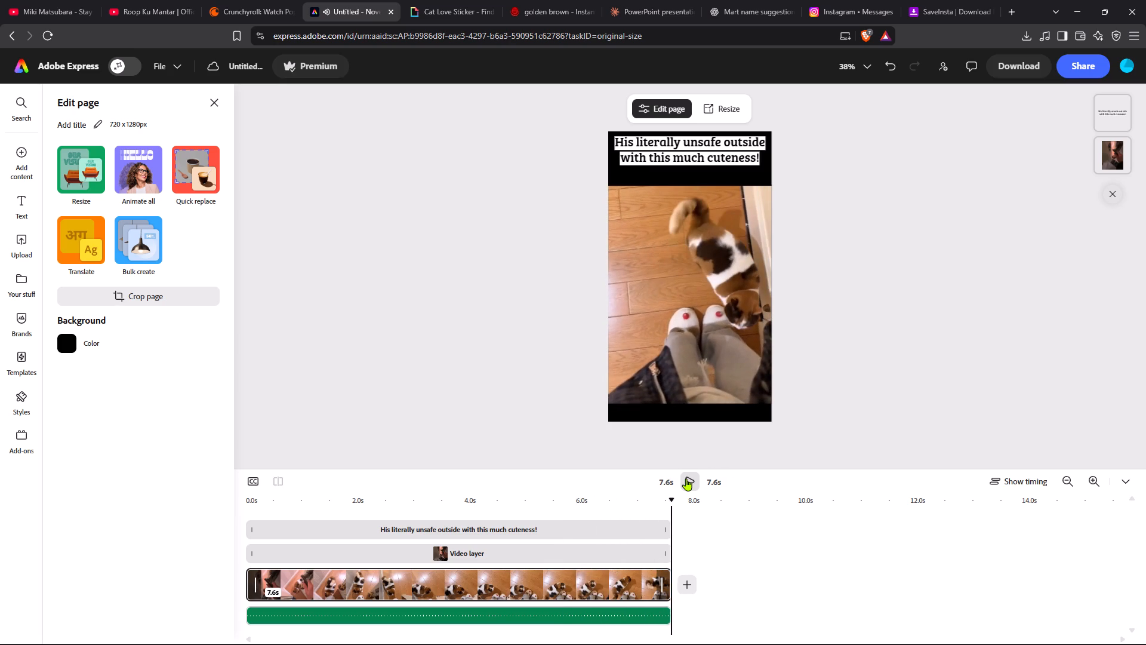
# Select the cat video on the canvas and lower its volume to 32% so the music track carries over it.
pyautogui.click(452, 580)
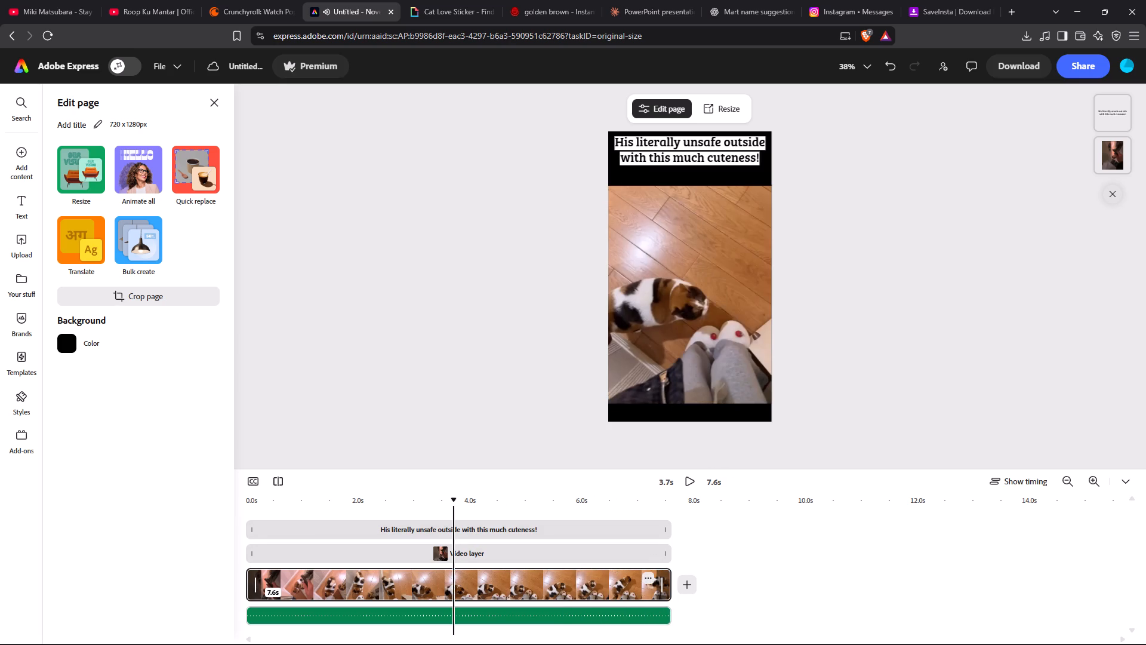
pyautogui.click(650, 580)
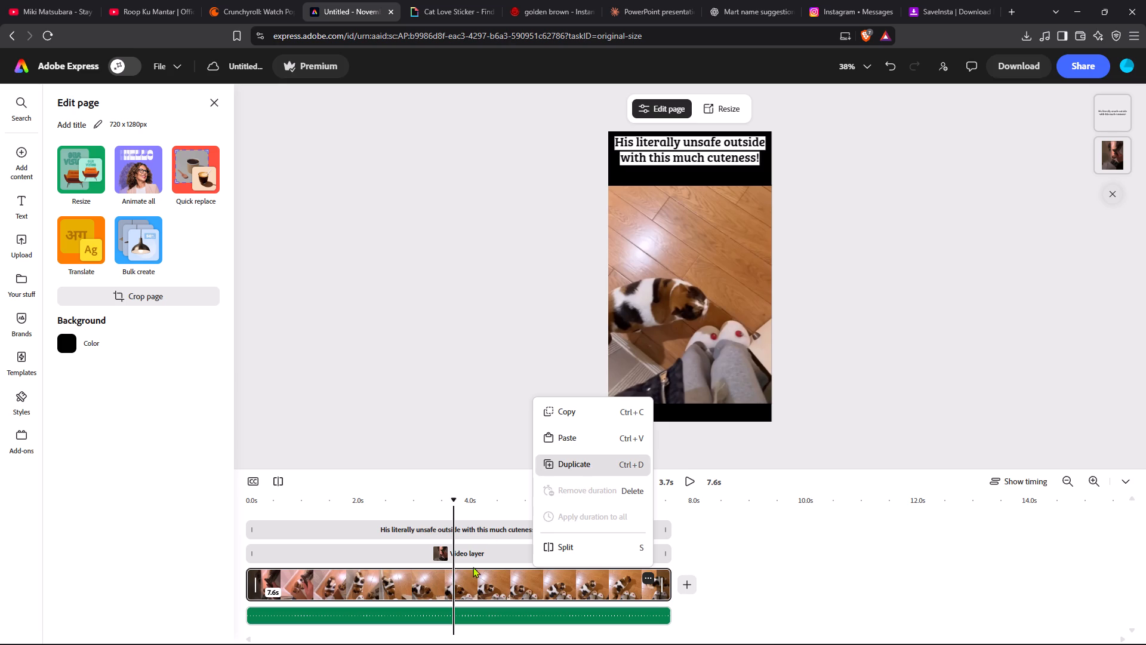
pyautogui.doubleClick(440, 580)
pyautogui.doubleClick(440, 580)
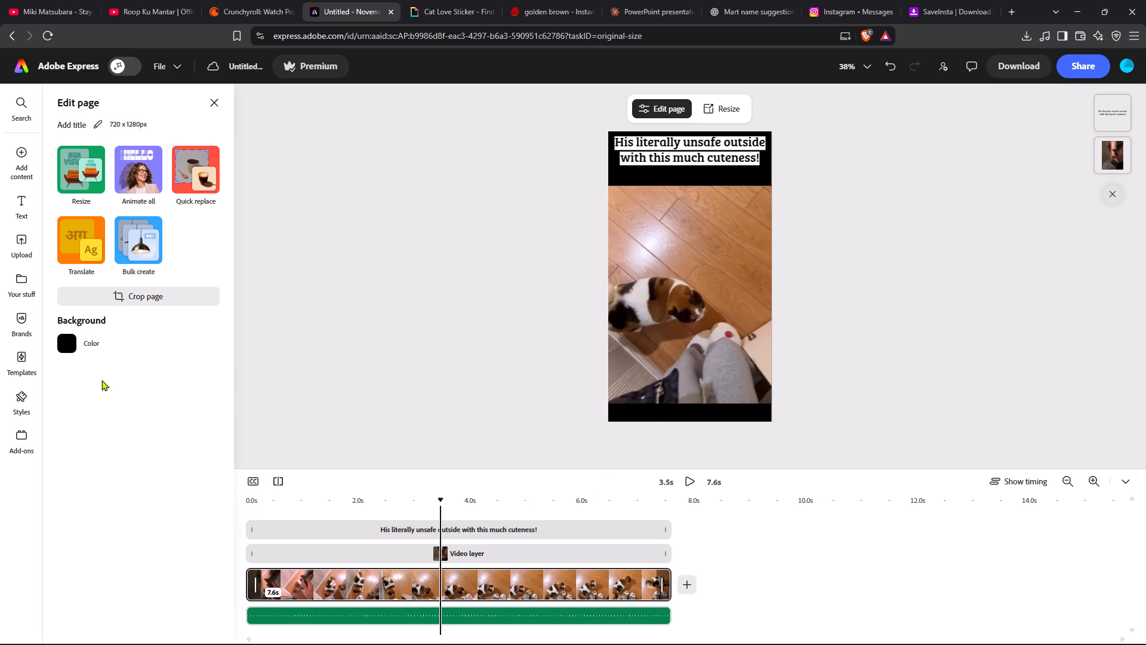
pyautogui.click(673, 319)
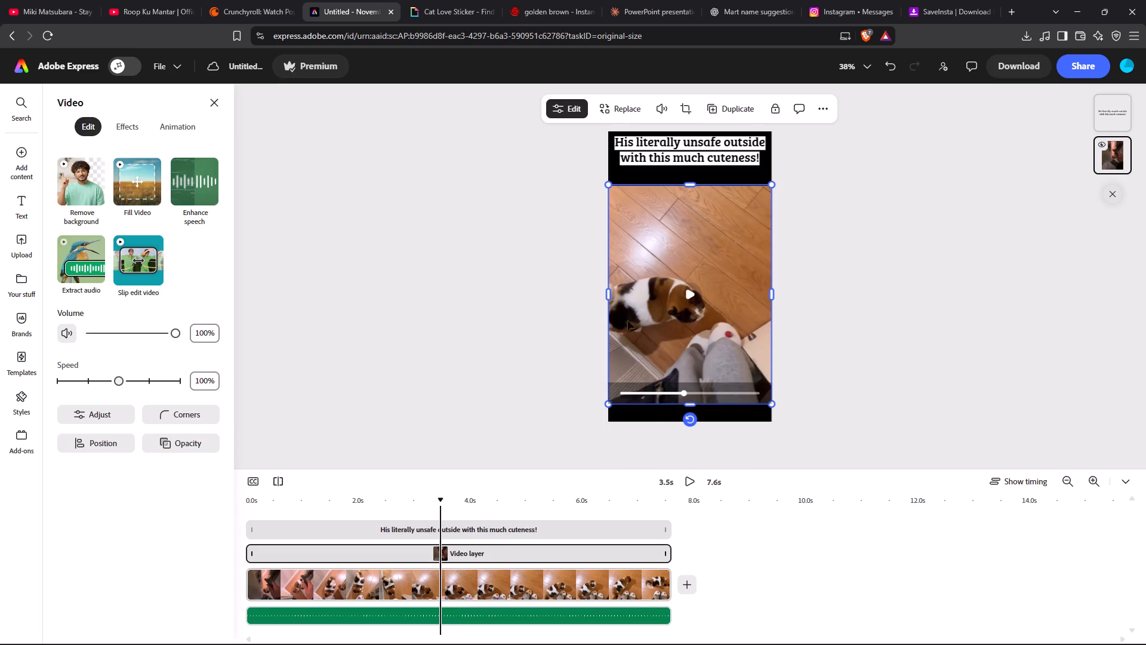
pyautogui.click(133, 335)
pyautogui.click(125, 334)
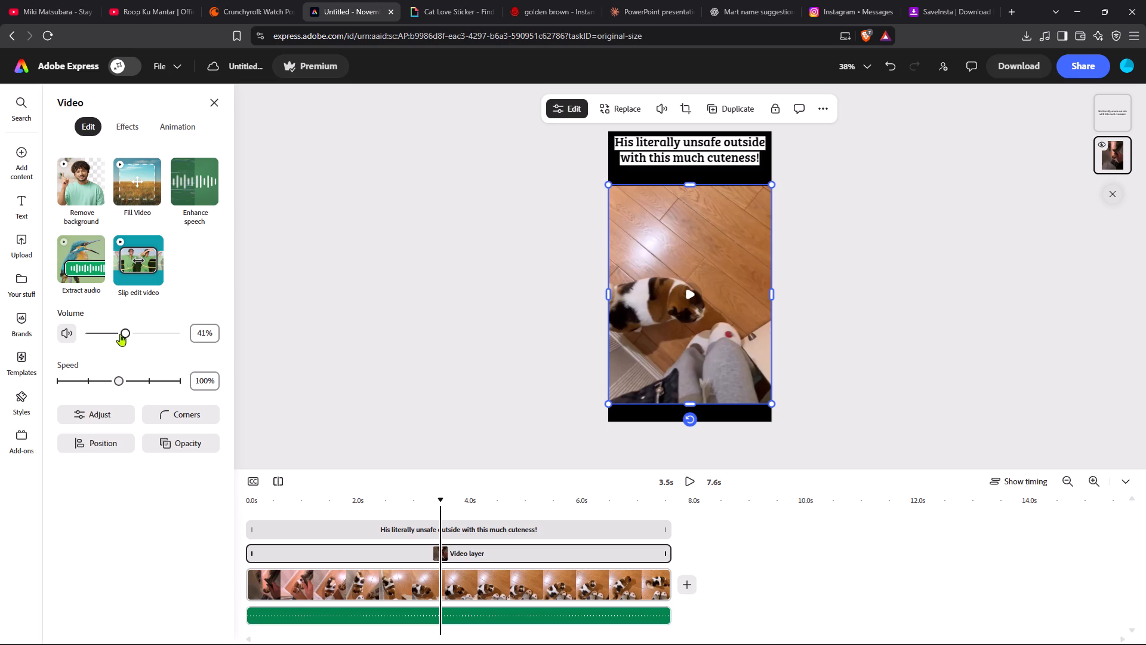
pyautogui.click(116, 333)
# Play the video to check the balance between the clip's sound and the background music.
pyautogui.click(683, 483)
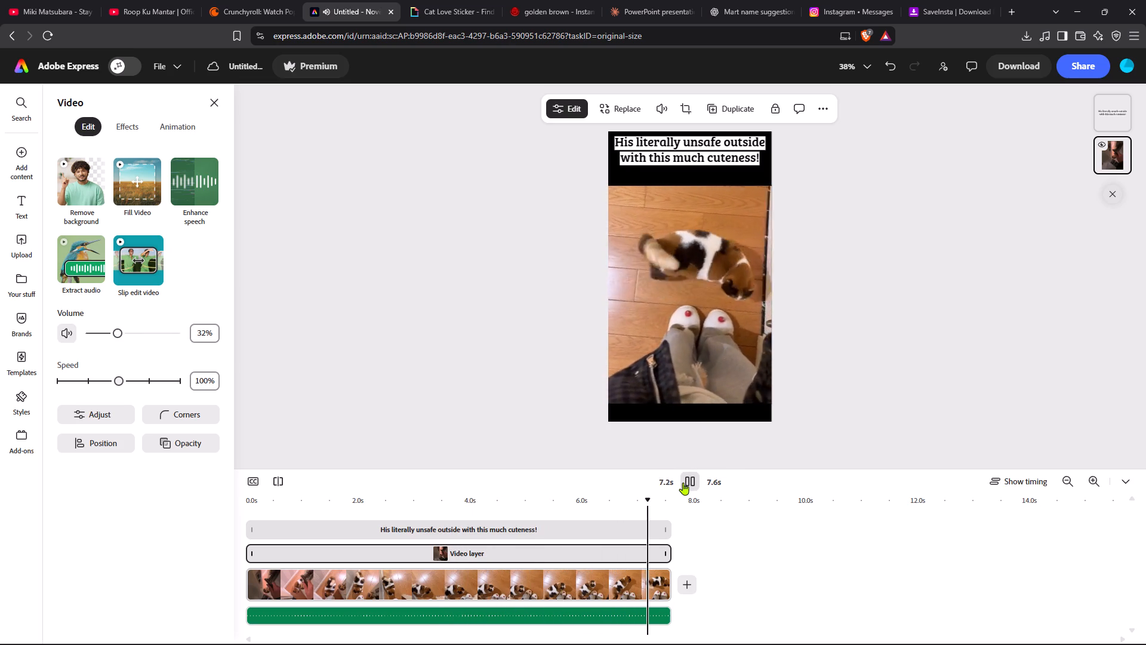
pyautogui.click(683, 483)
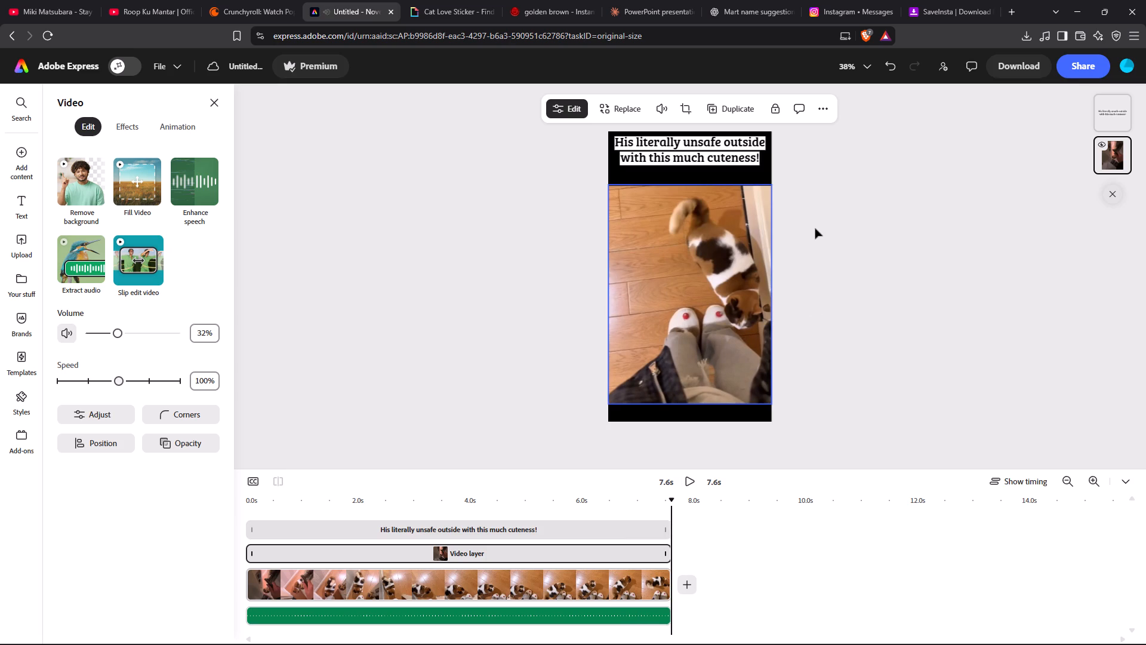
# Download the finished video as an MP4 at 4K resolution.
pyautogui.moveTo(1012, 55); pyautogui.dragTo(1005, 62)
pyautogui.click(1005, 62)
pyautogui.click(1005, 66)
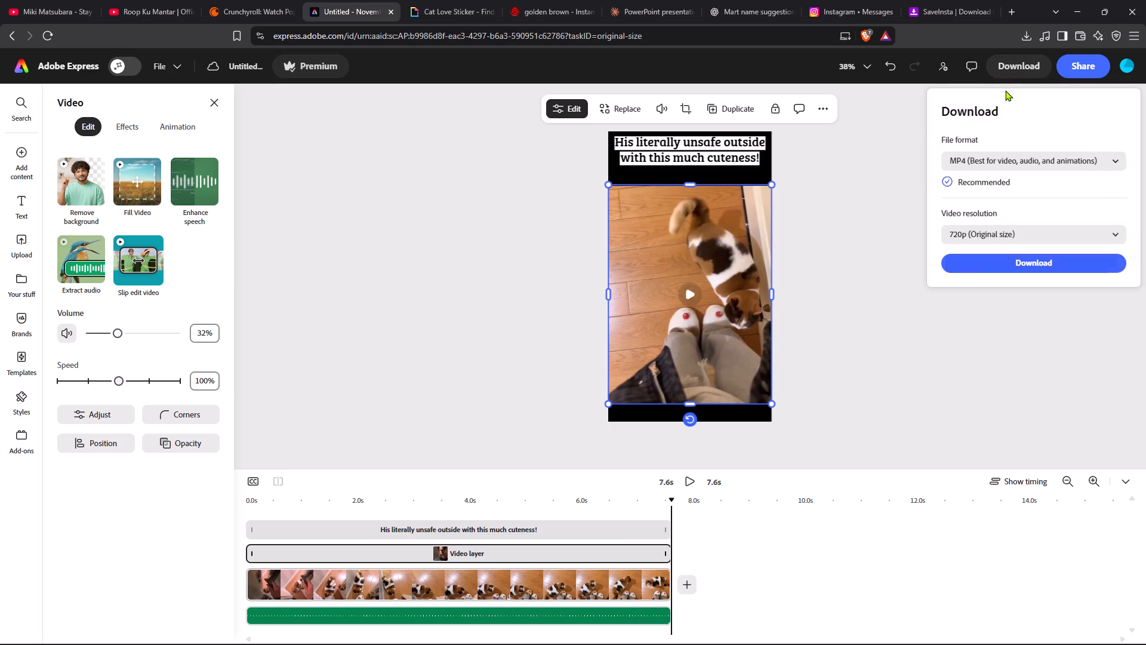
pyautogui.click(994, 241)
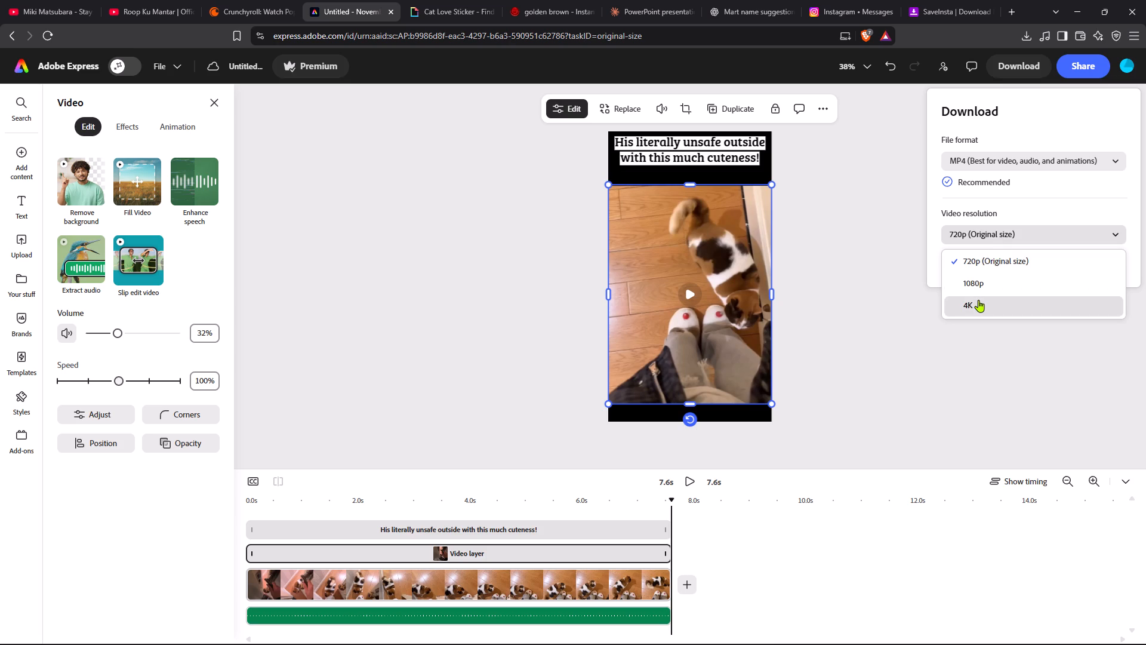
pyautogui.click(978, 300)
pyautogui.click(1008, 268)
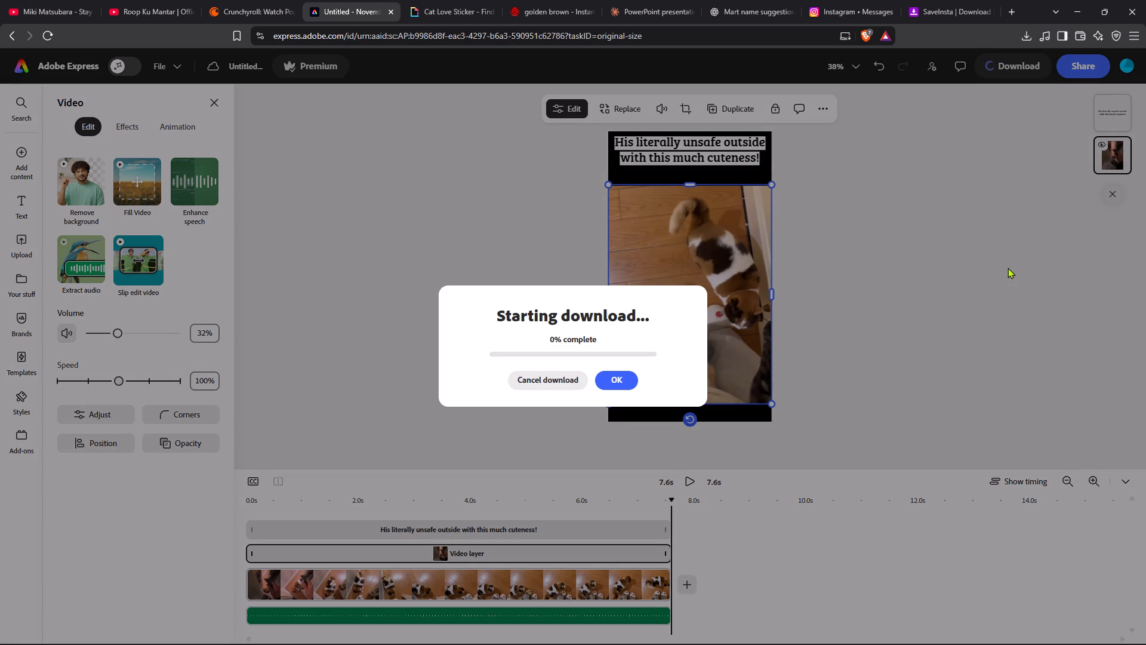
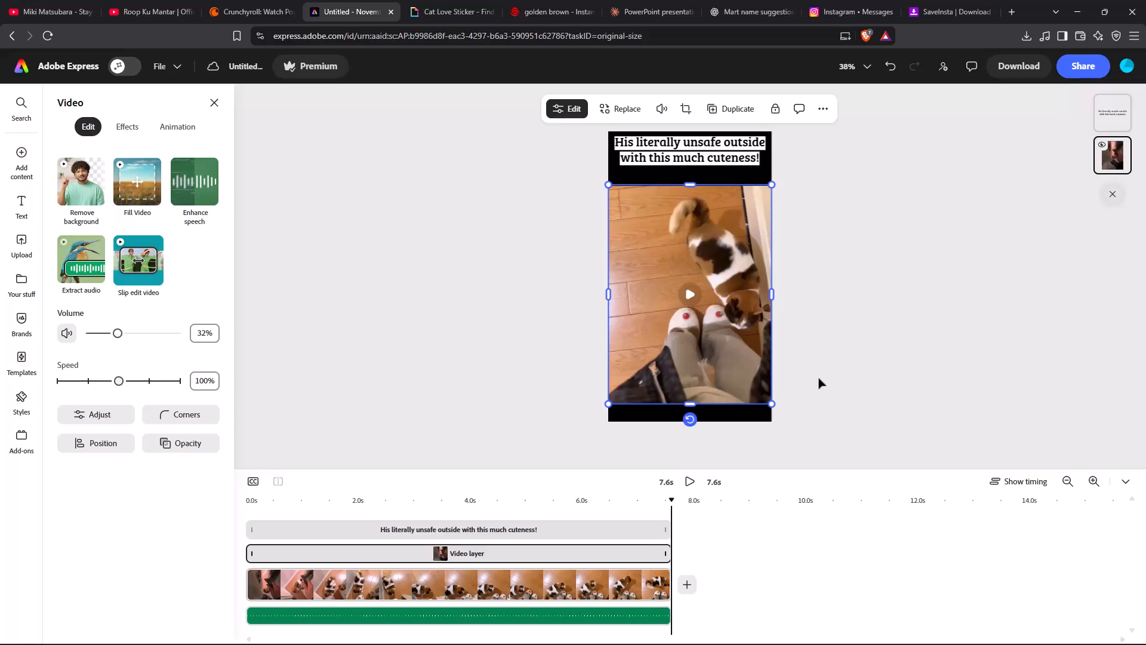
# Download the captioned cat video as an MP4 at 4K resolution.
pyautogui.click(866, 337)
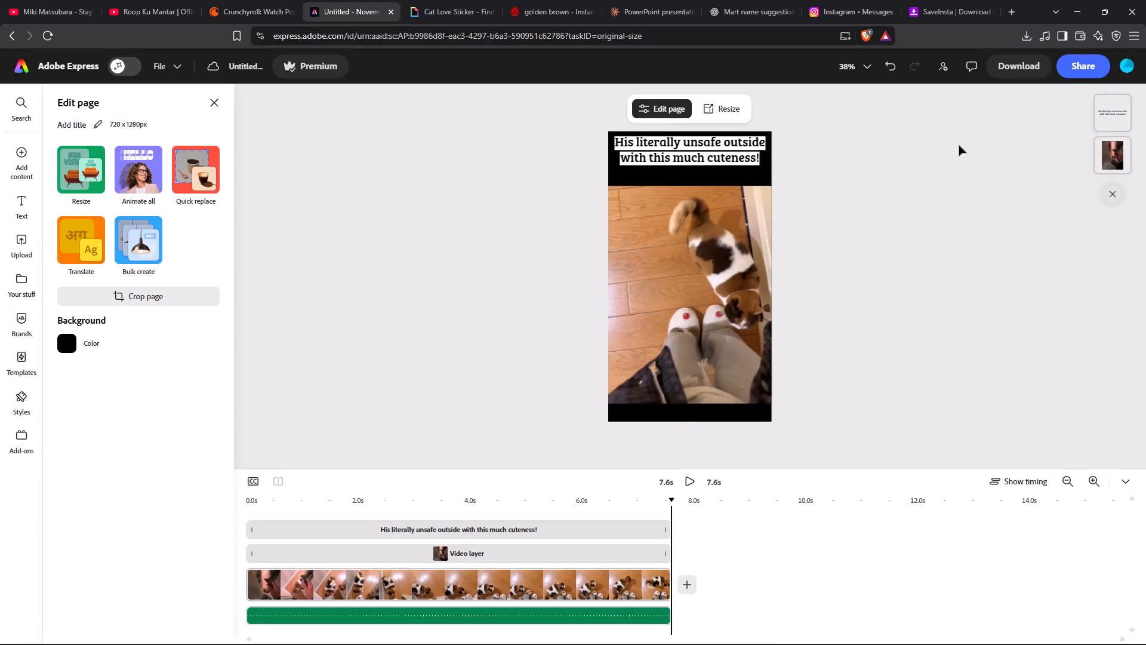
pyautogui.click(999, 67)
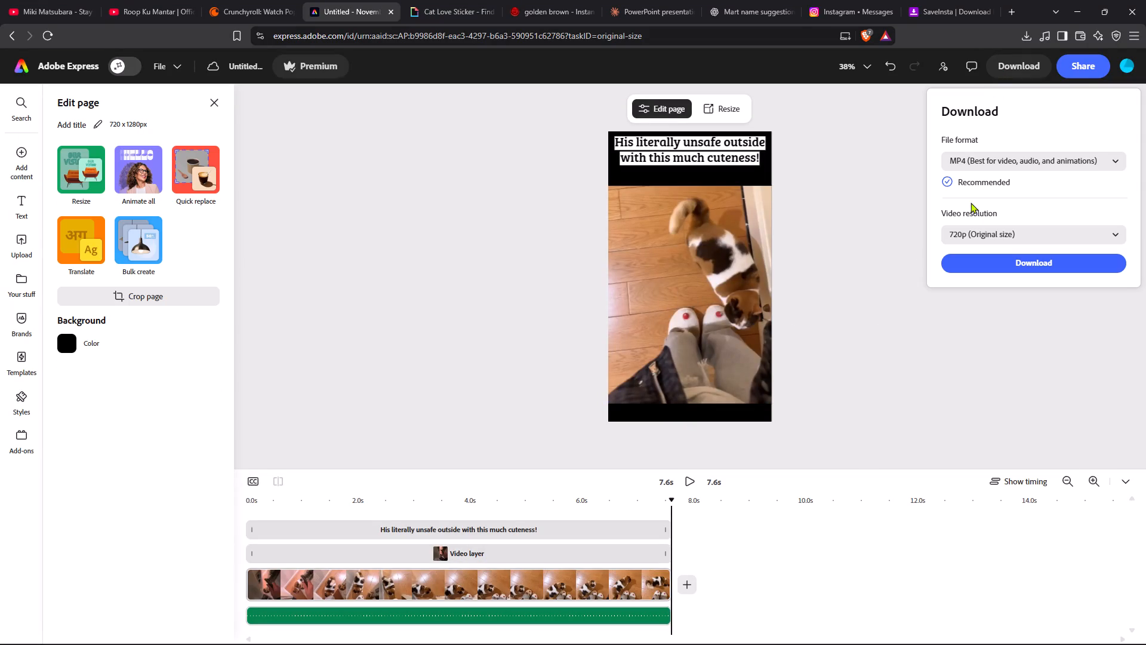
pyautogui.click(974, 230)
pyautogui.click(966, 302)
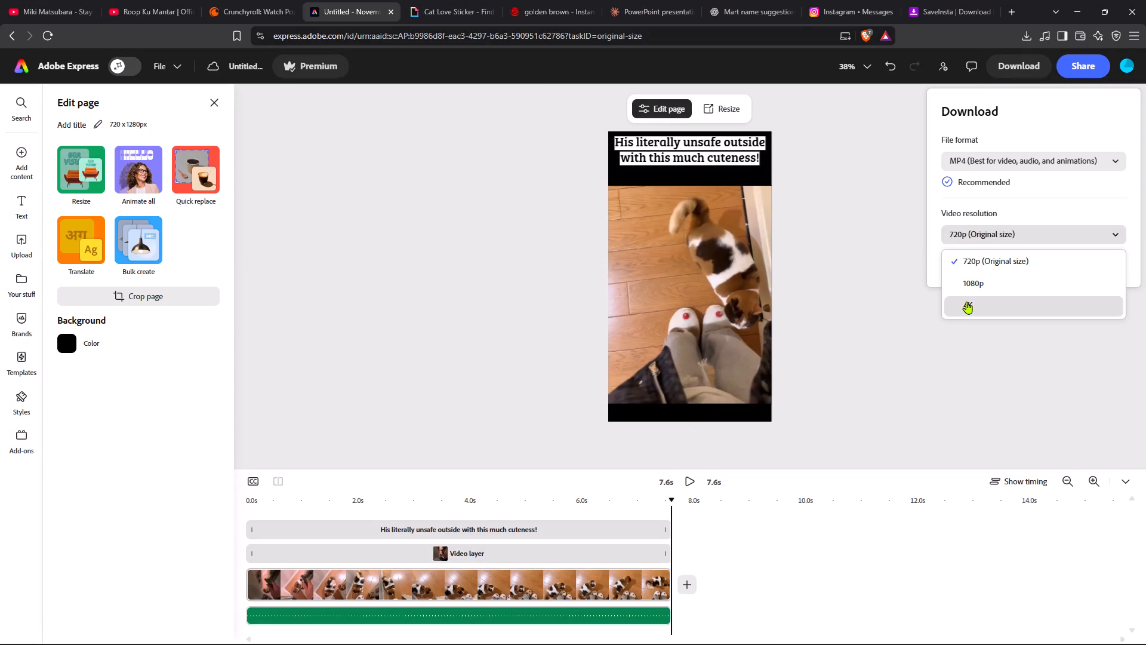
pyautogui.click(1000, 266)
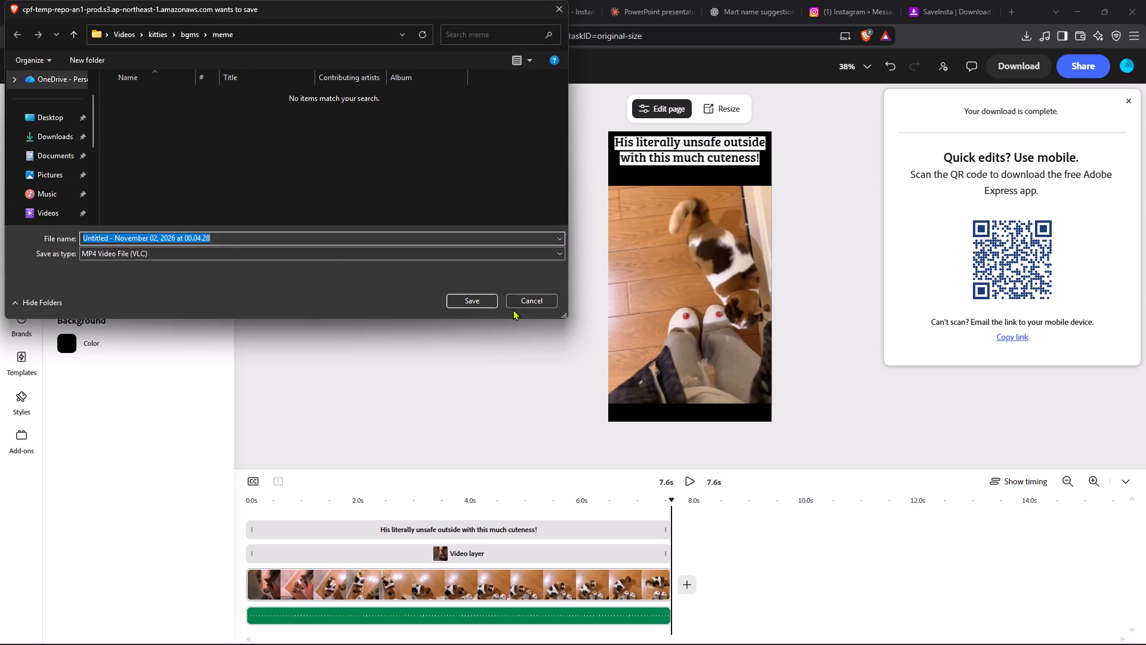
# Save the exported video in the kitties > processed folder under the file name "too cute to be outside".
pyautogui.doubleClick(162, 32)
pyautogui.doubleClick(326, 121)
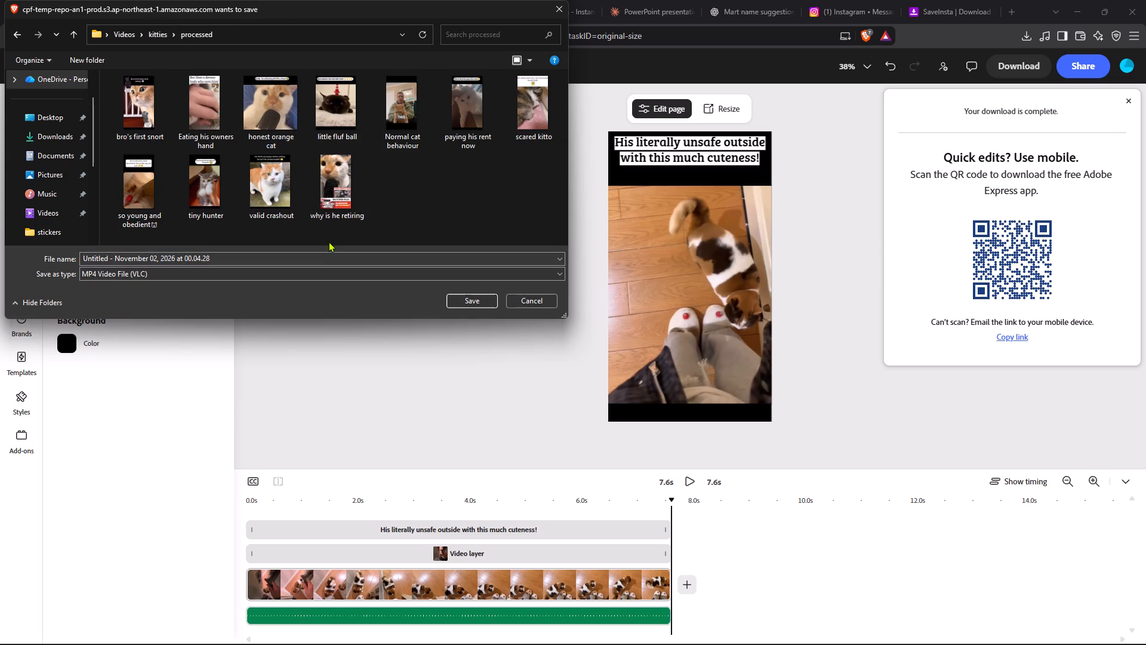
pyautogui.doubleClick(323, 251)
pyautogui.doubleClick(320, 253)
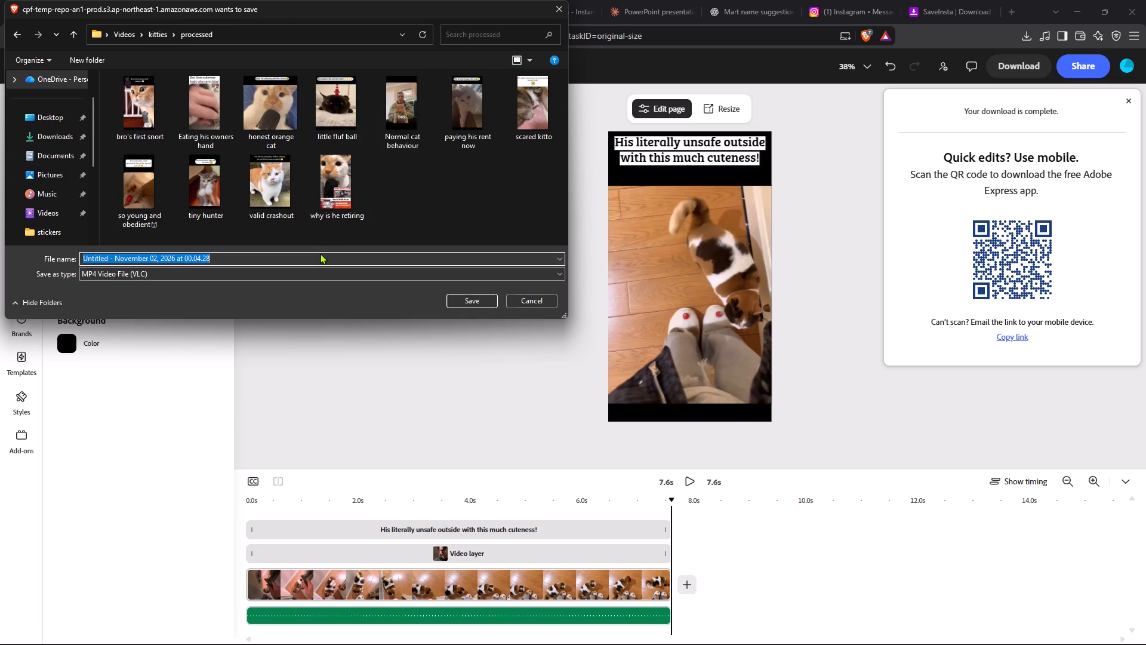
pyautogui.press('BackSpace')
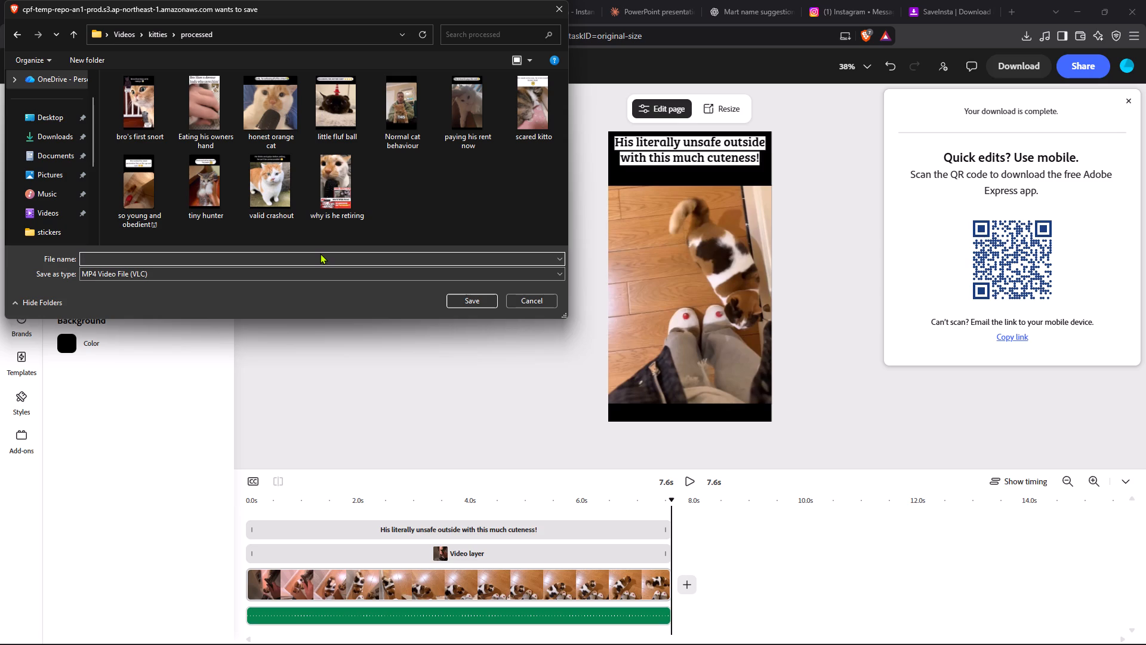
pyautogui.write('too cute')
pyautogui.press('space')
pyautogui.write('to')
pyautogui.press('space')
pyautogui.write('be')
pyautogui.press('space')
pyautogui.write('outside')
pyautogui.press('space')
pyautogui.click(457, 302)
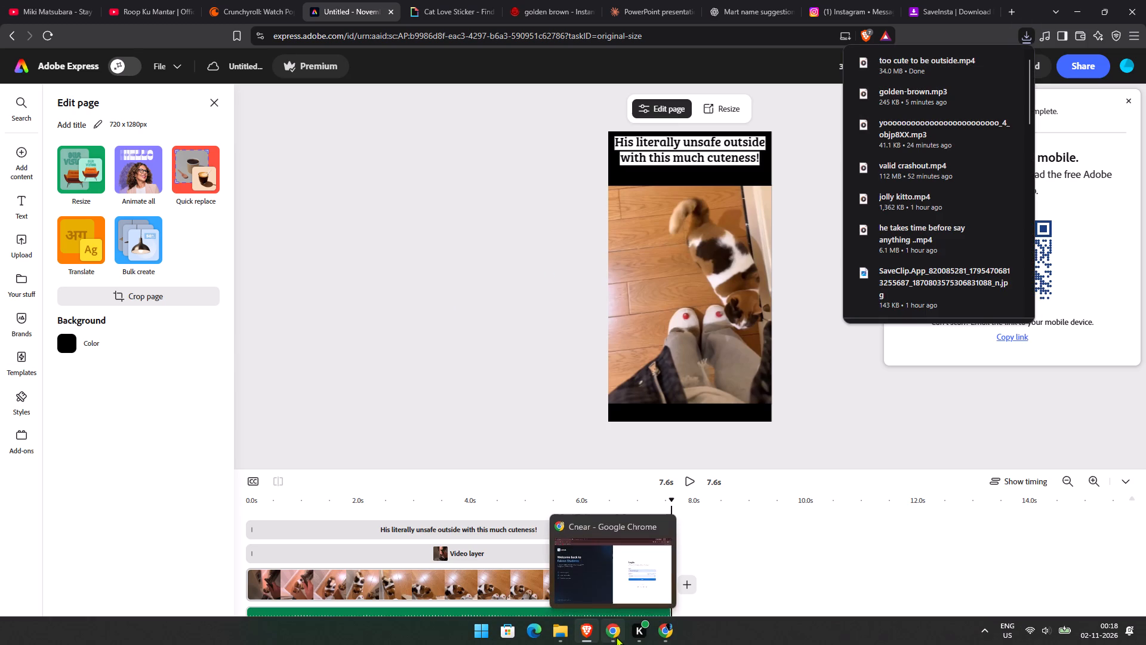
# Switch to YouTube in Chrome and look over the channel's Shorts in popular and latest order.
pyautogui.click(663, 629)
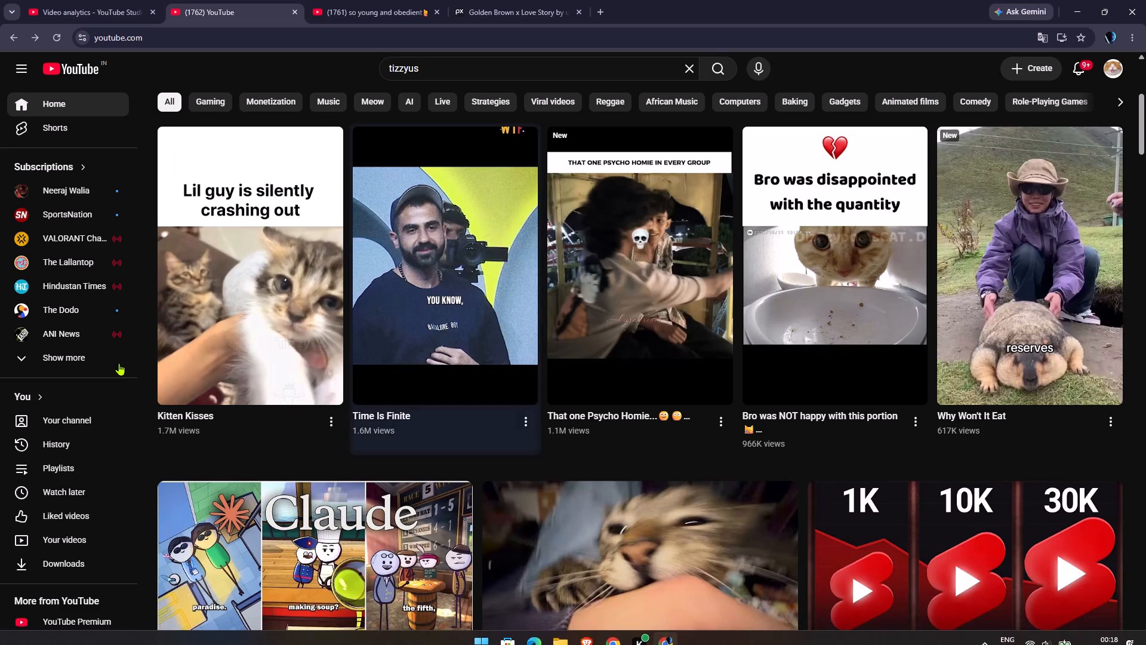
pyautogui.click(76, 414)
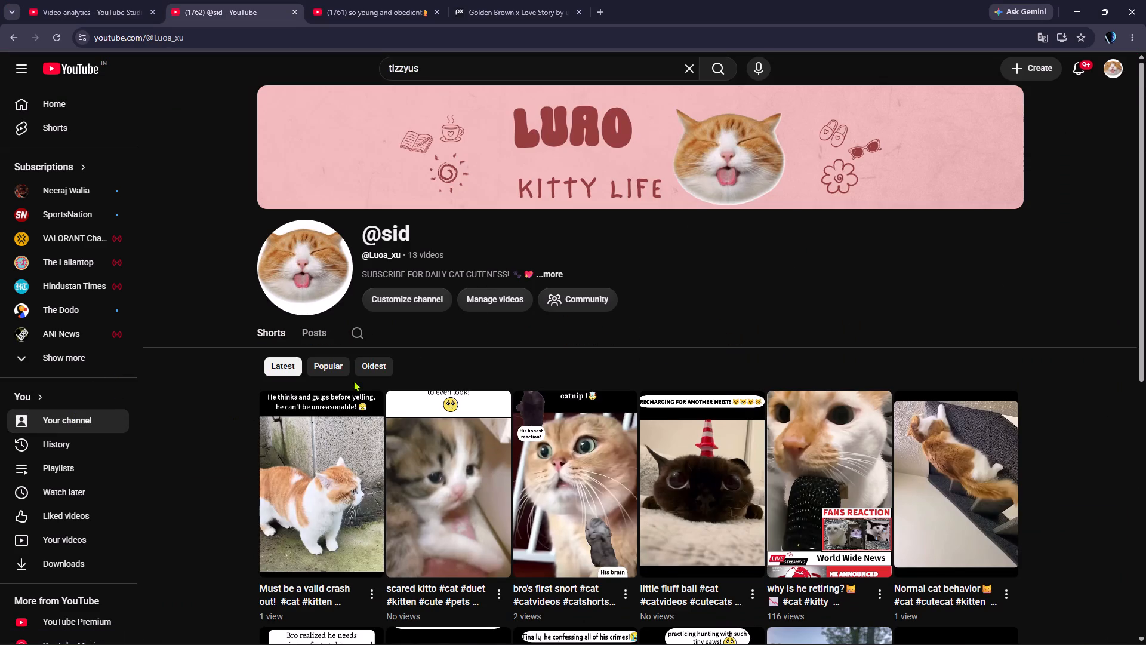
pyautogui.click(325, 361)
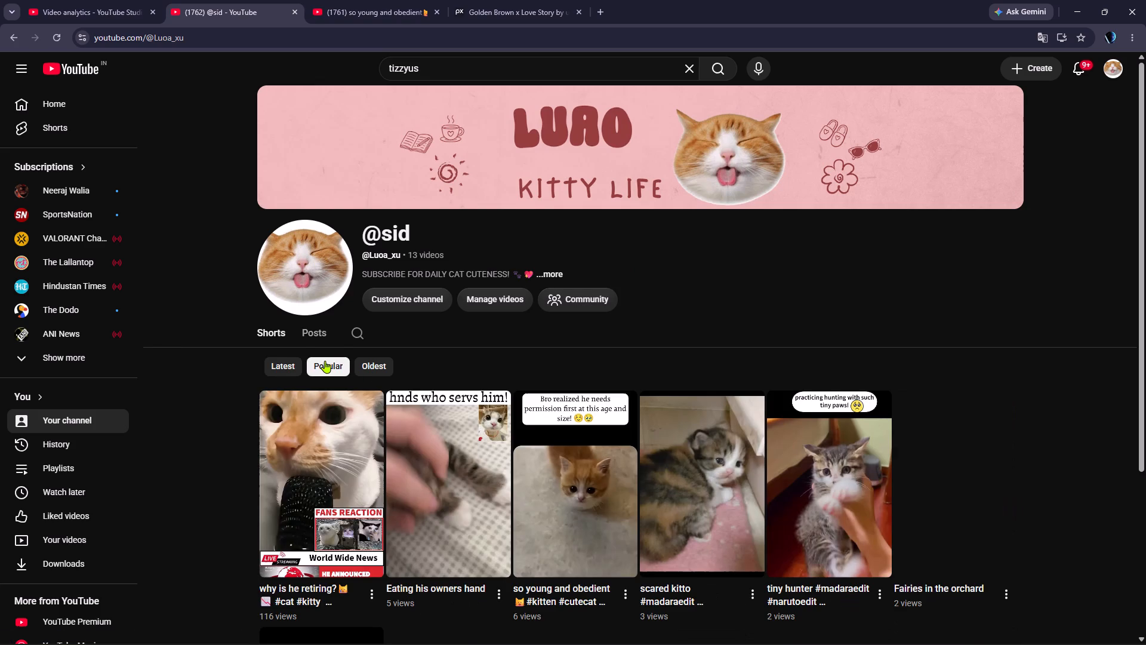
pyautogui.scroll(-6, 325, 361)
pyautogui.scroll(1, 325, 361)
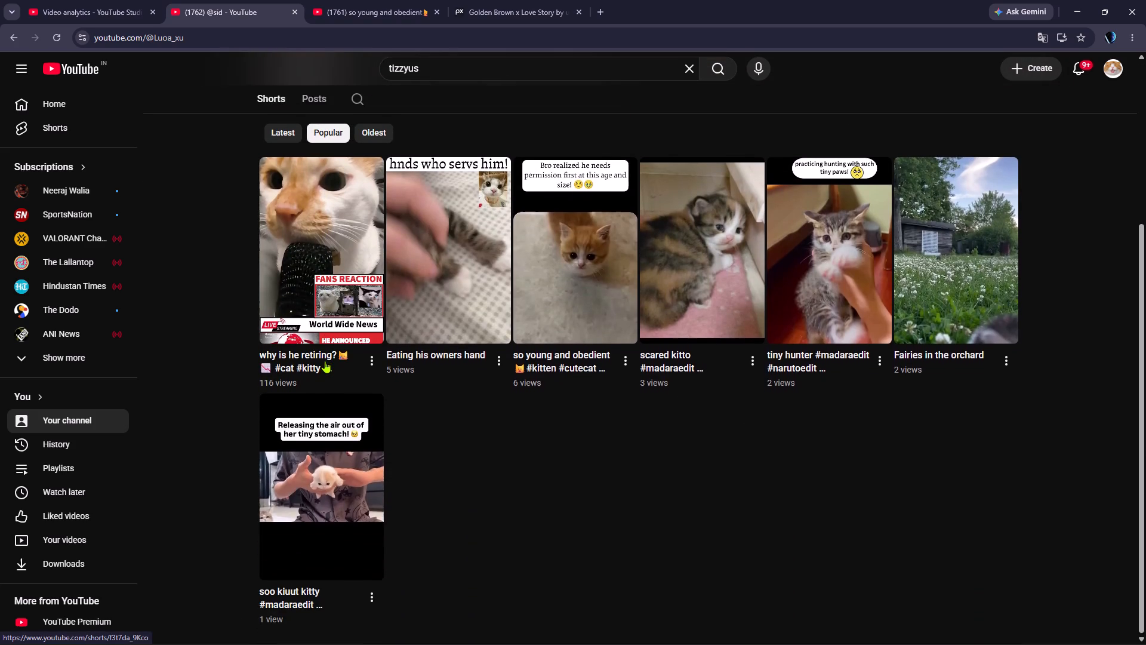
pyautogui.scroll(1, 325, 361)
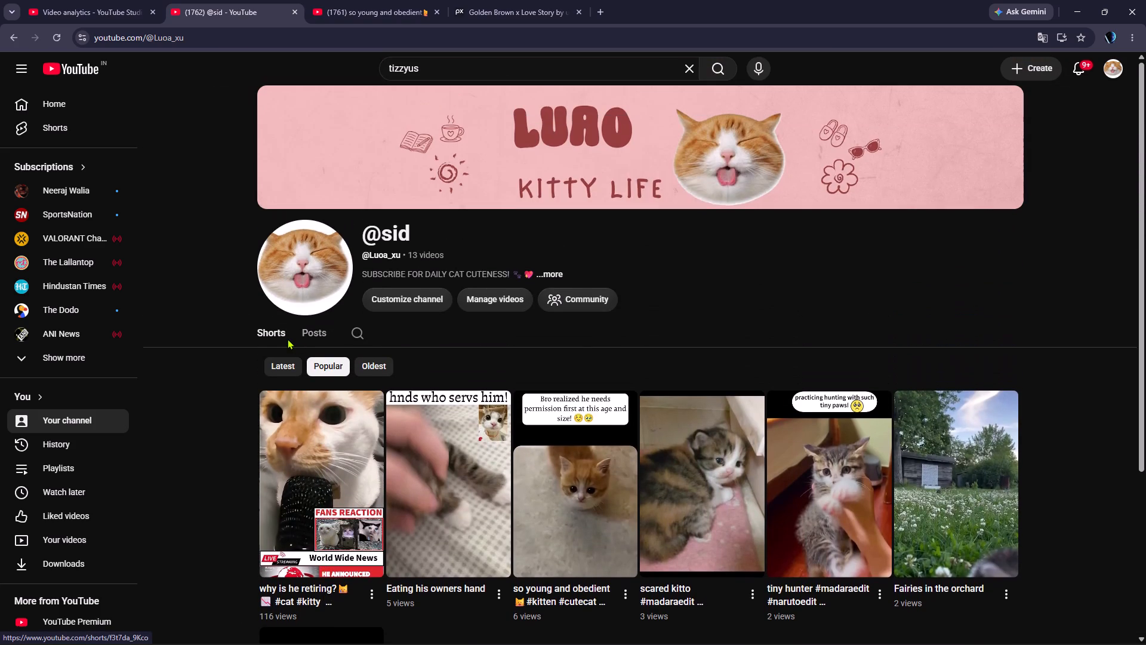
pyautogui.click(285, 337)
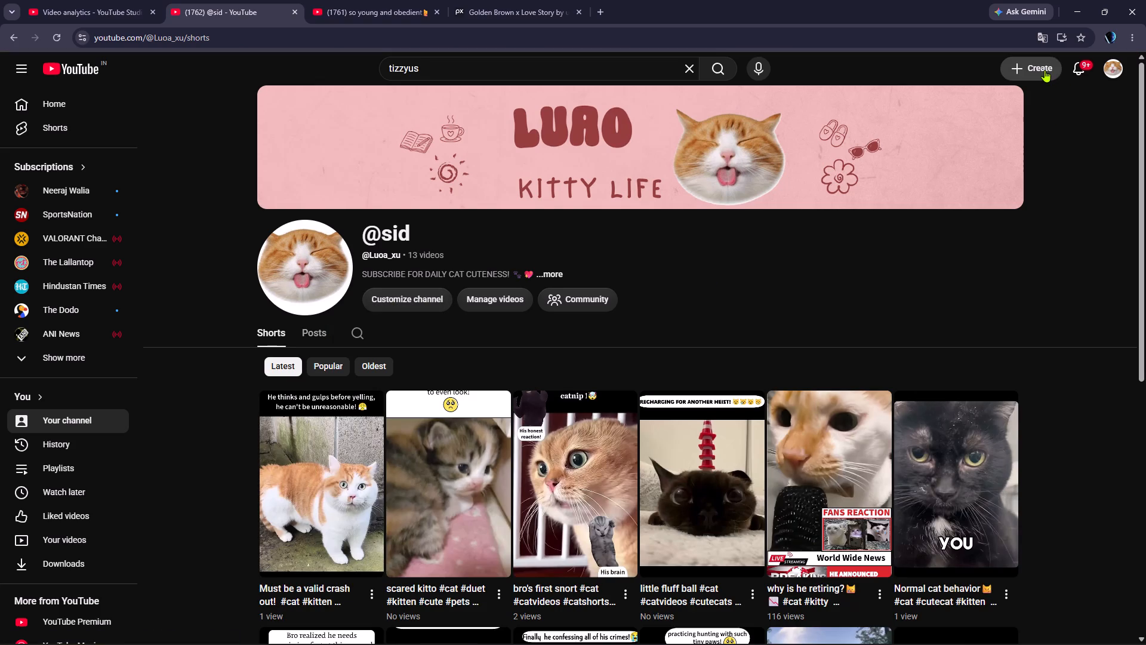
pyautogui.click(1045, 70)
pyautogui.moveTo(1044, 83); pyautogui.dragTo(1041, 97)
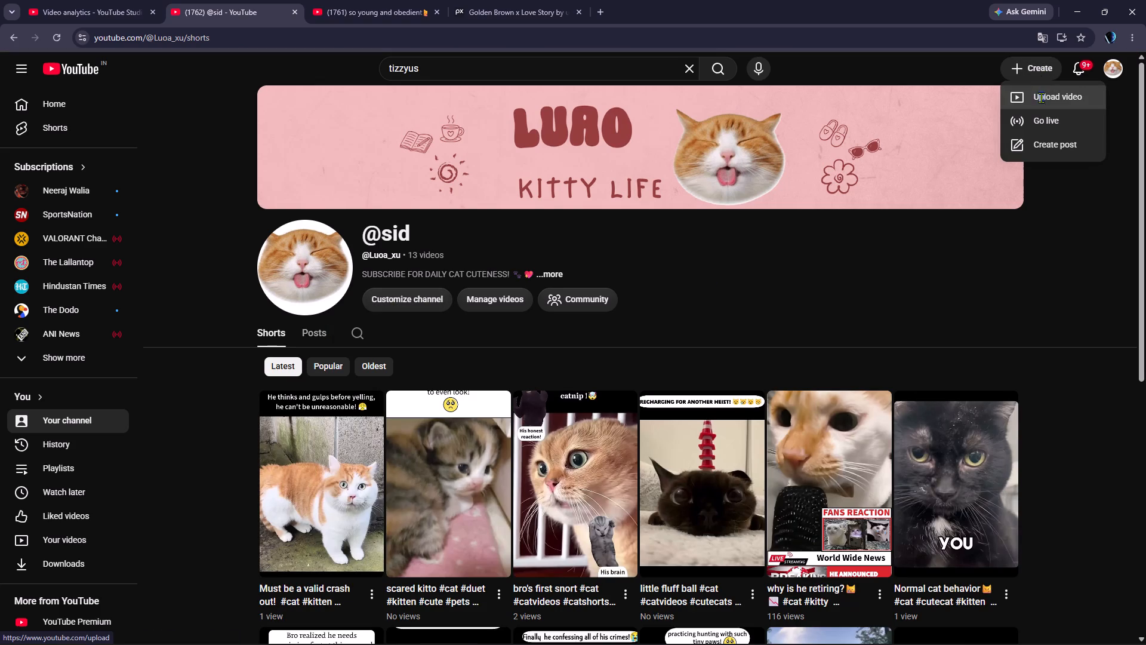
pyautogui.moveTo(1041, 97); pyautogui.dragTo(1040, 97)
pyautogui.click(1040, 97)
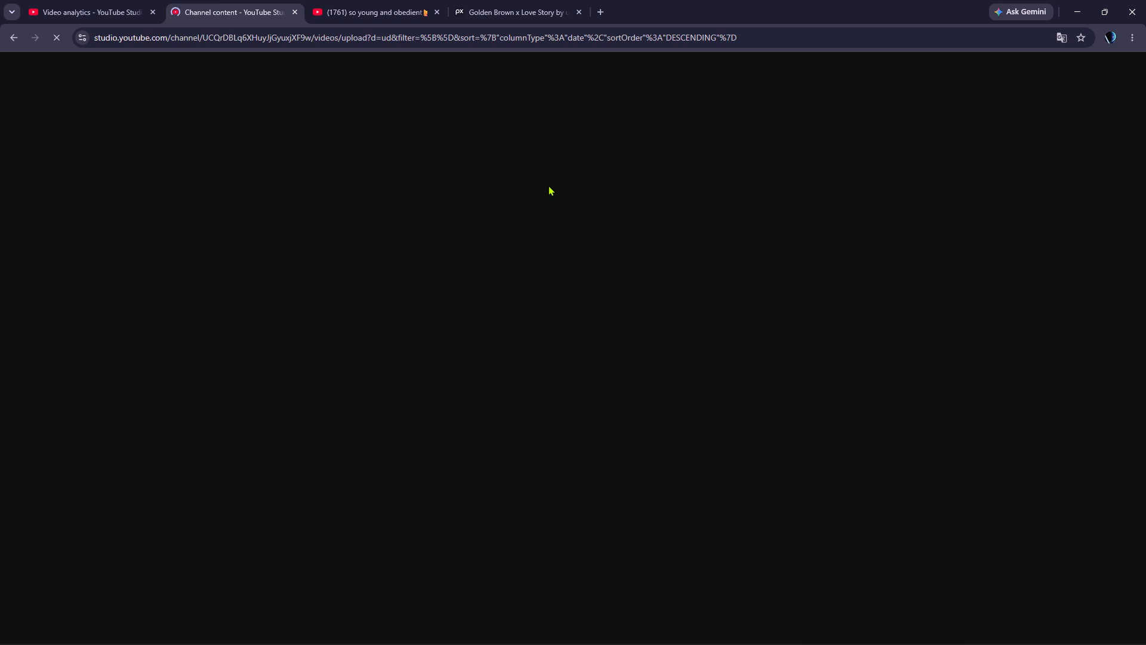
pyautogui.click(259, 156)
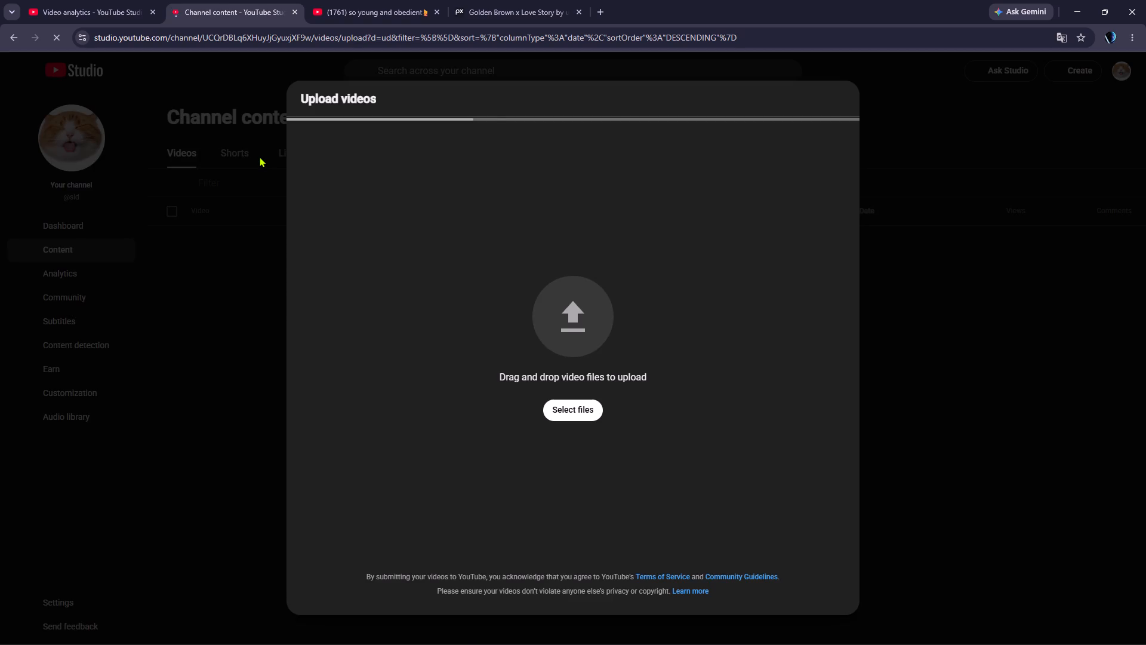
pyautogui.click(259, 156)
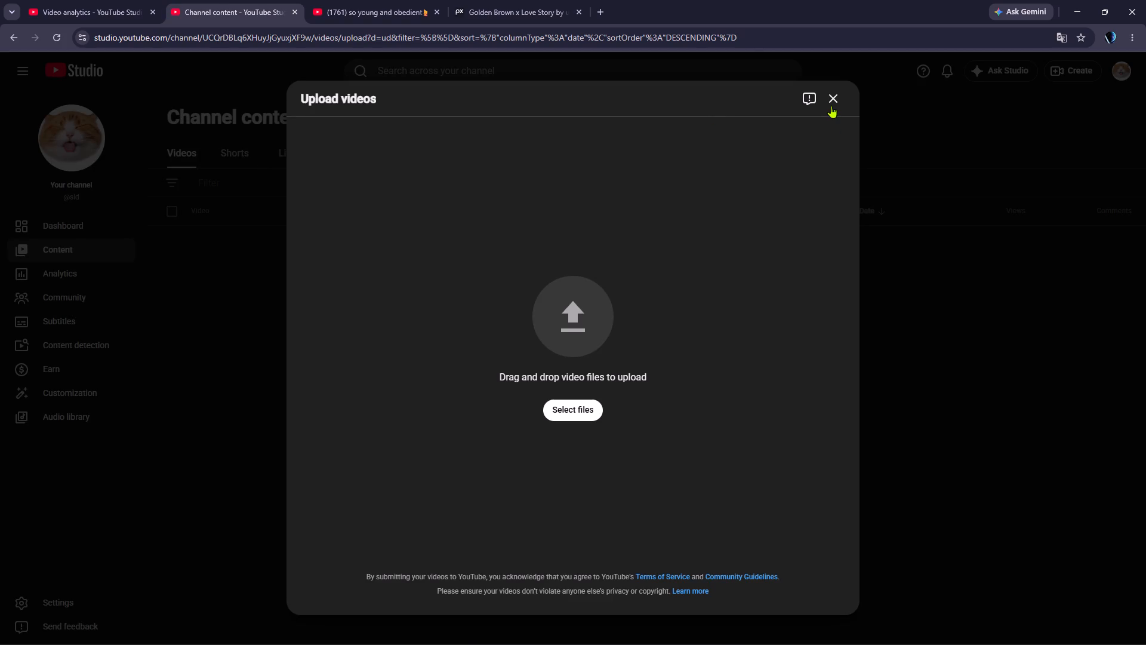
pyautogui.click(831, 100)
pyautogui.click(232, 157)
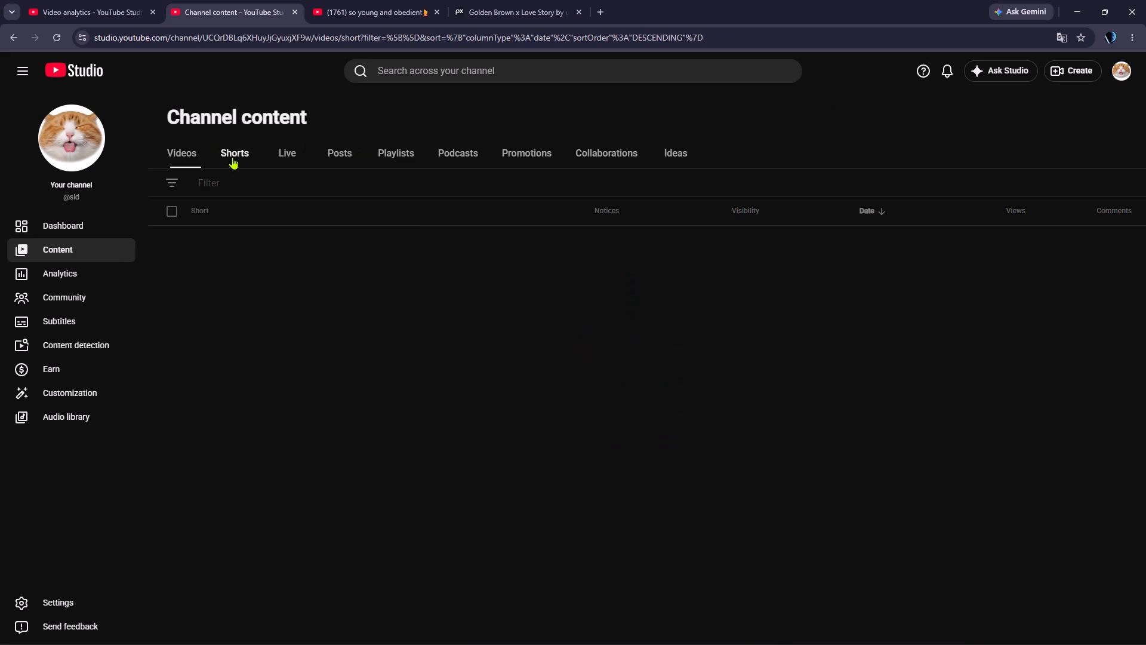
# Upload the "too cute to be outside" video from the processed folder to the channel.
pyautogui.click(1059, 78)
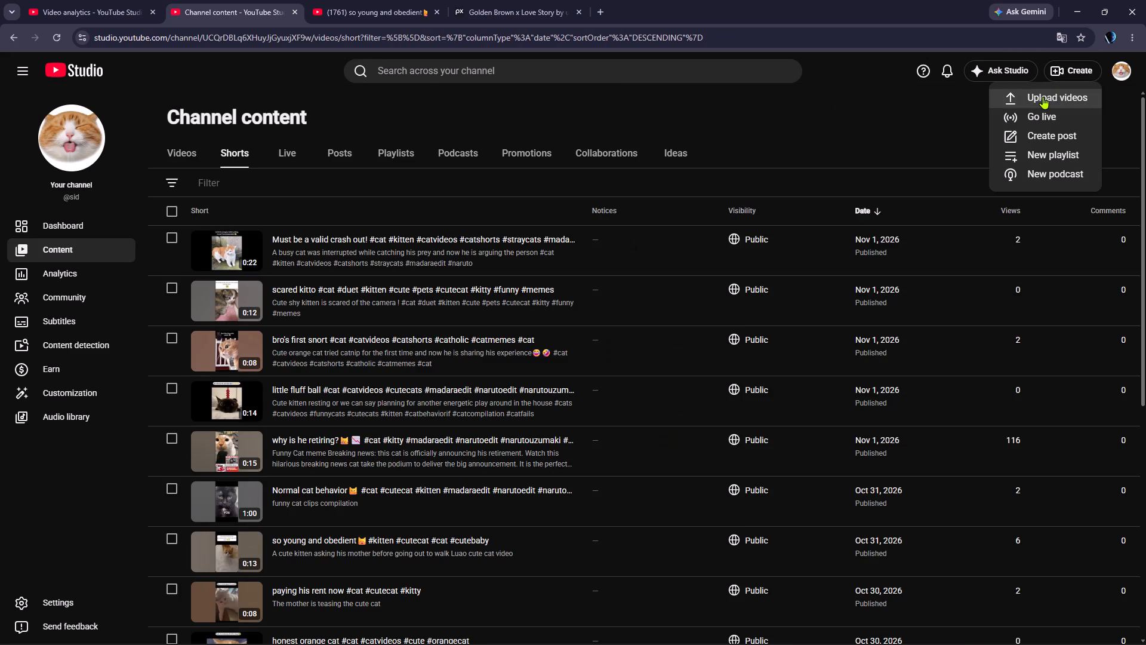
pyautogui.click(1043, 97)
pyautogui.click(581, 410)
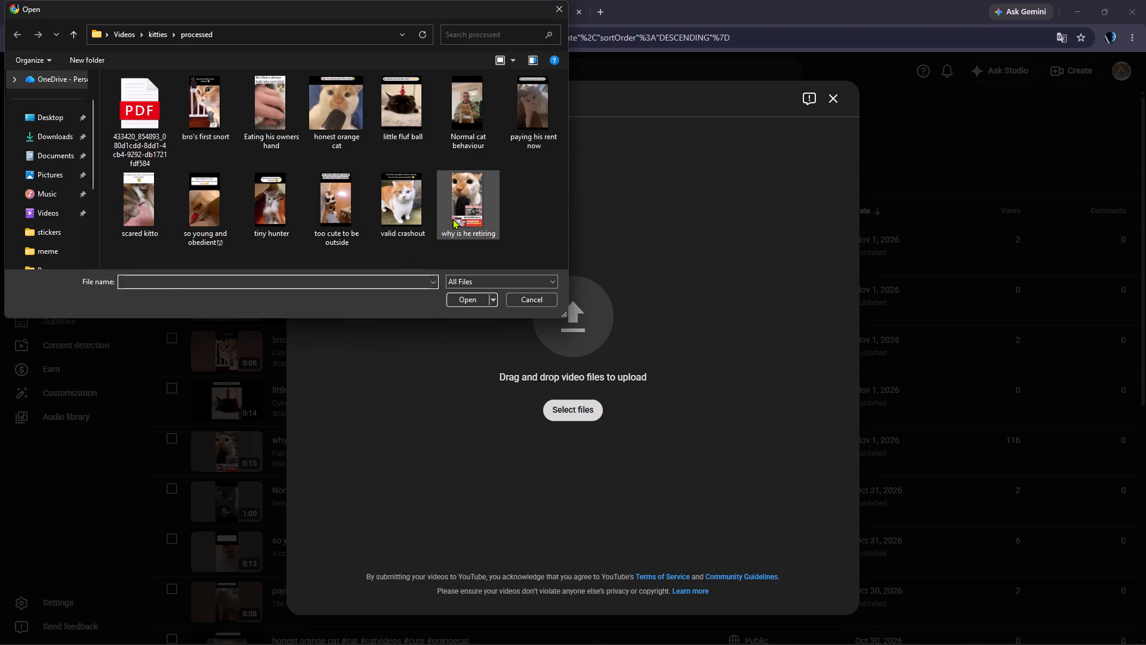
pyautogui.moveTo(452, 219); pyautogui.dragTo(469, 228)
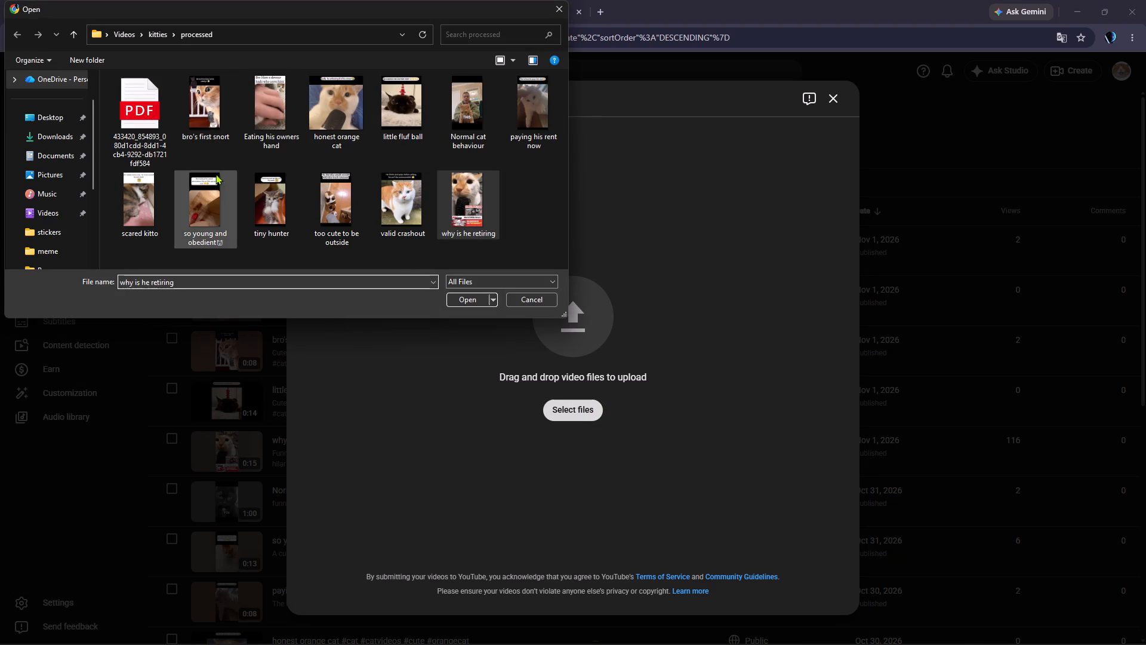
pyautogui.click(341, 213)
pyautogui.click(470, 302)
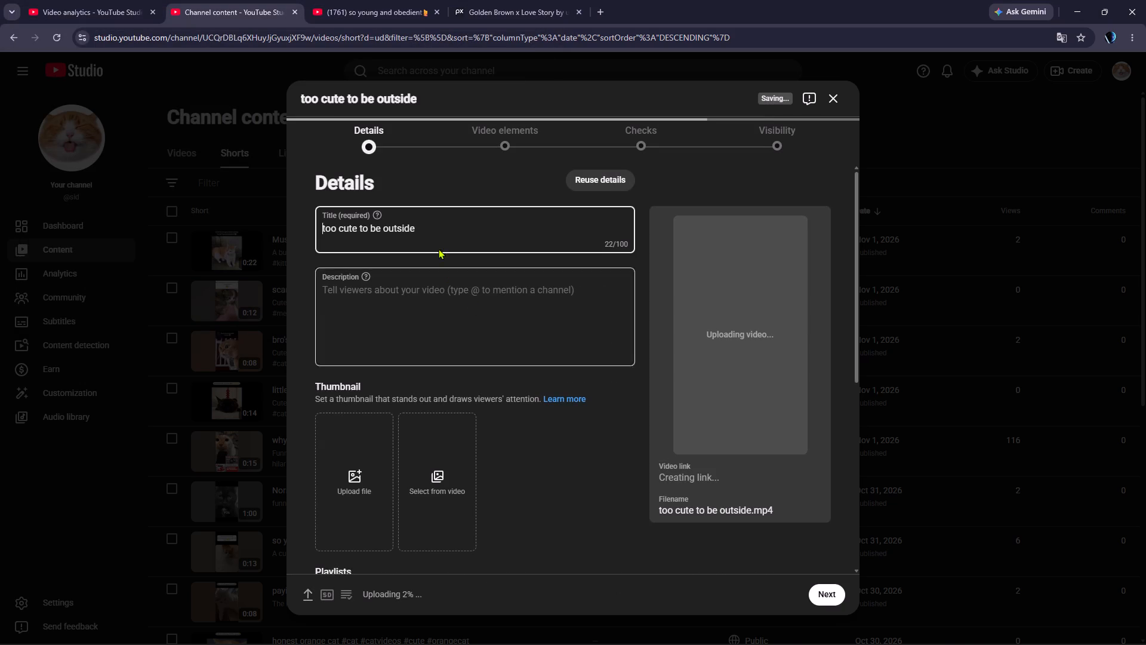
# Append two cat-face emojis to the end of the video title "too cute to be outside".
pyautogui.click(417, 226)
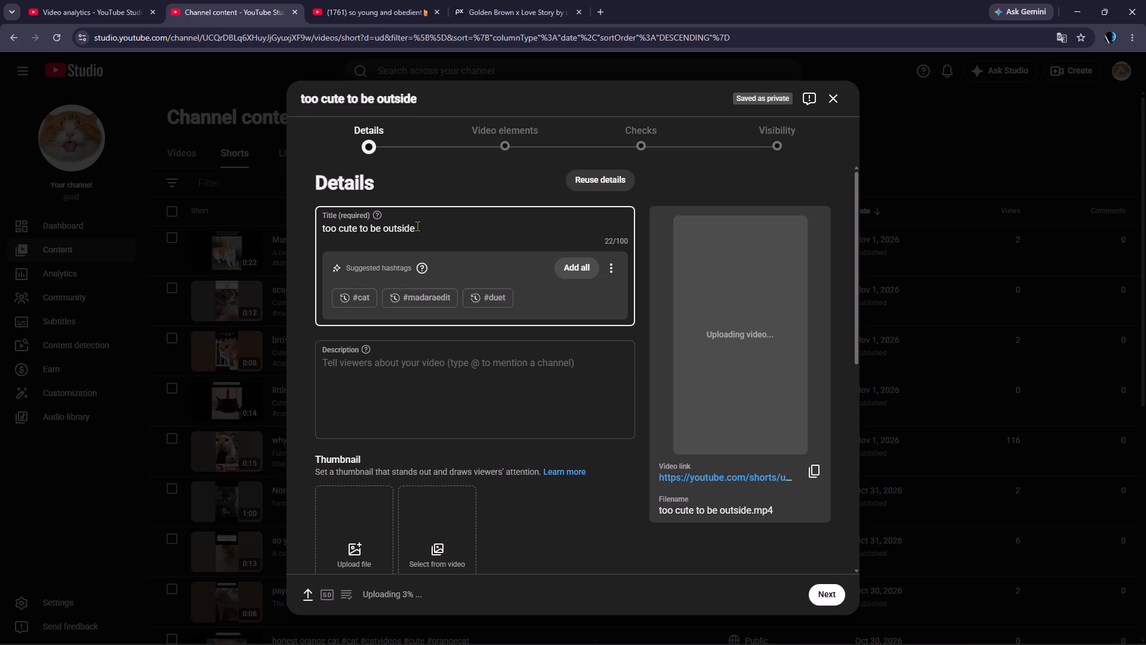
pyautogui.press('space')
pyautogui.press('super+semicolon')
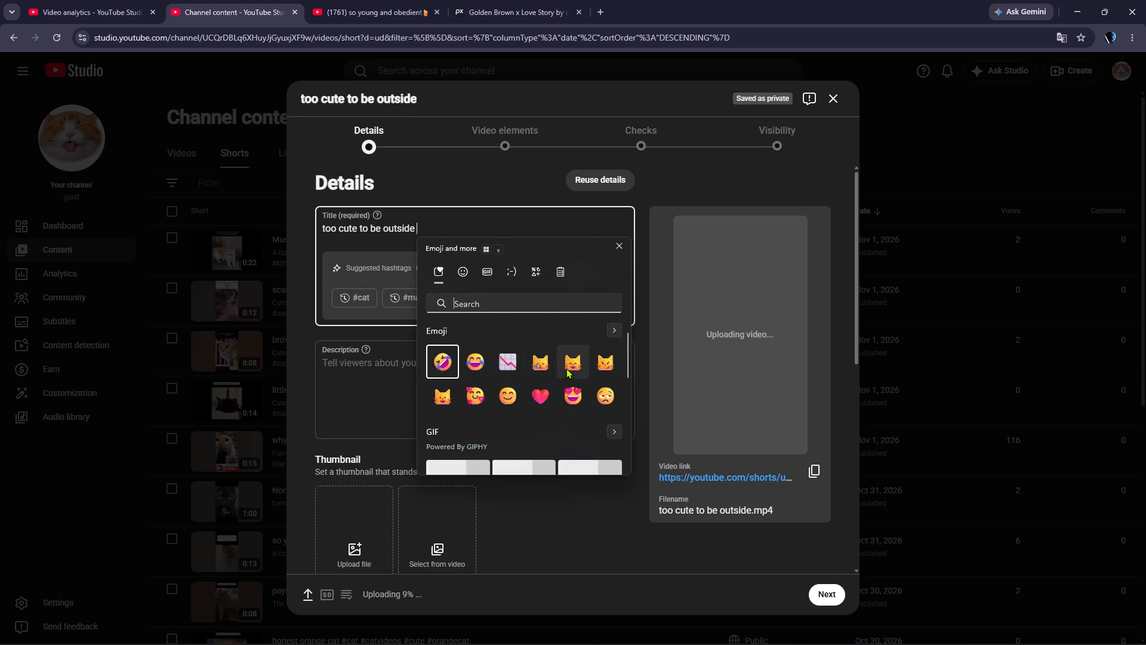
pyautogui.click(574, 370)
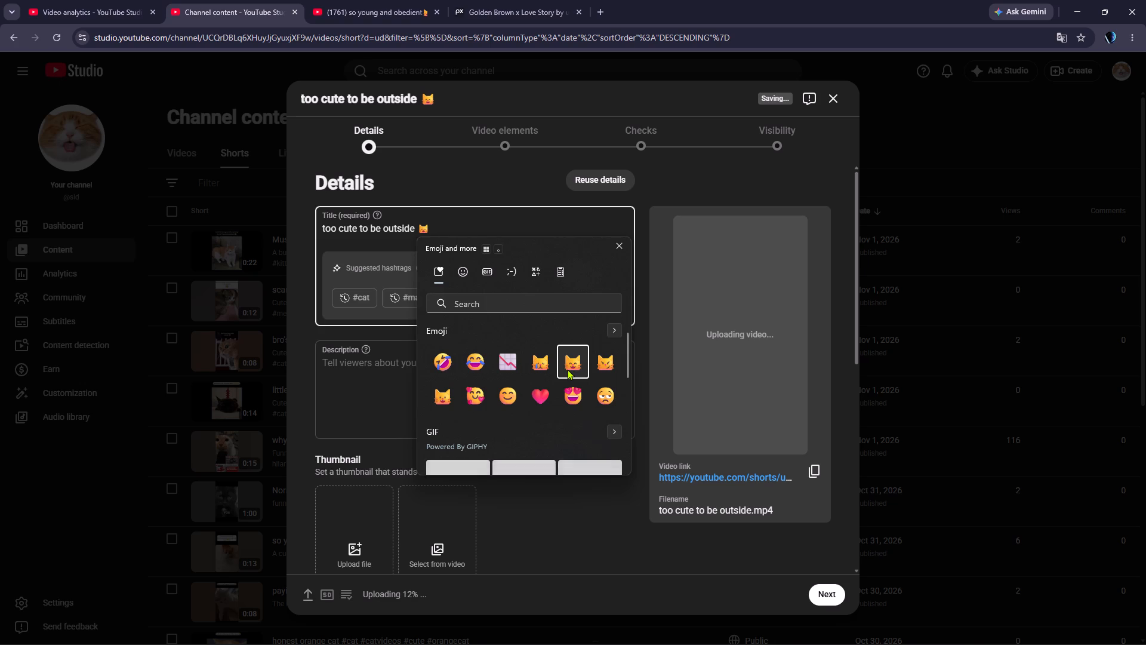
pyautogui.click(538, 360)
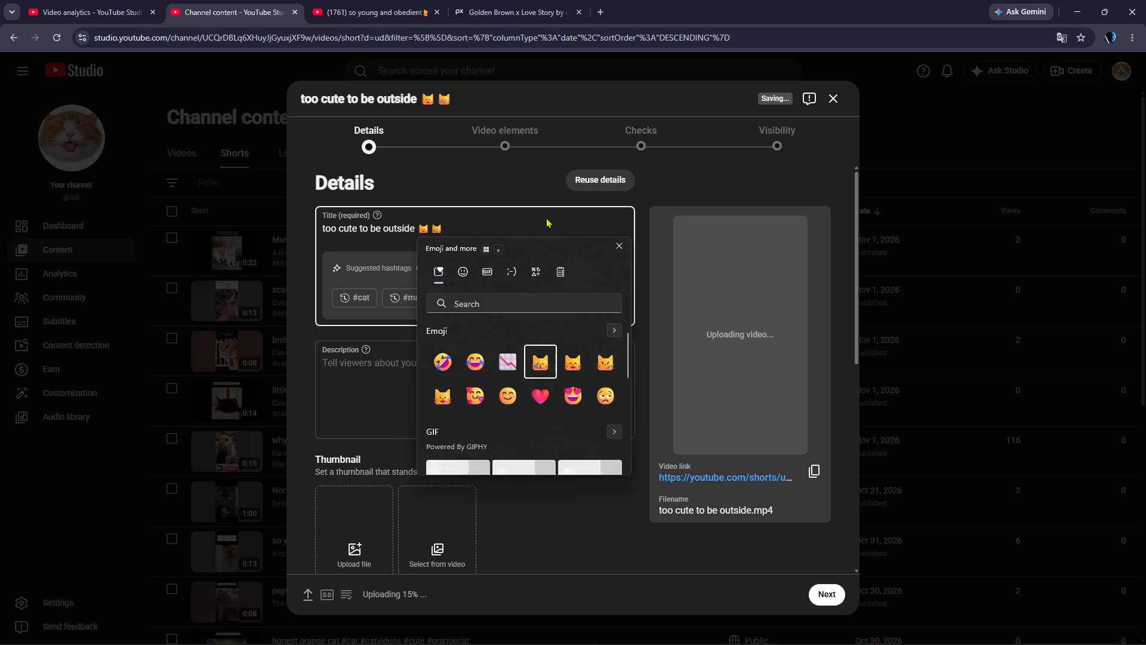
pyautogui.click(546, 217)
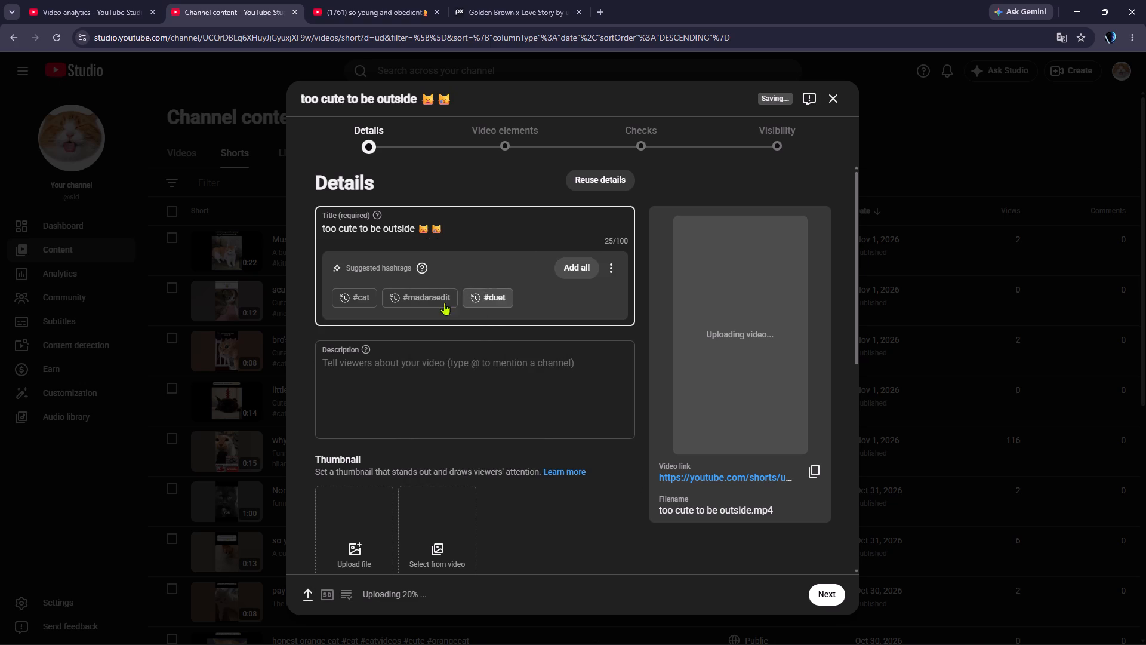
# Add the hashtags #cat, #catvideos, #catshorts and #catholic to the end of the video title.
pyautogui.click(367, 296)
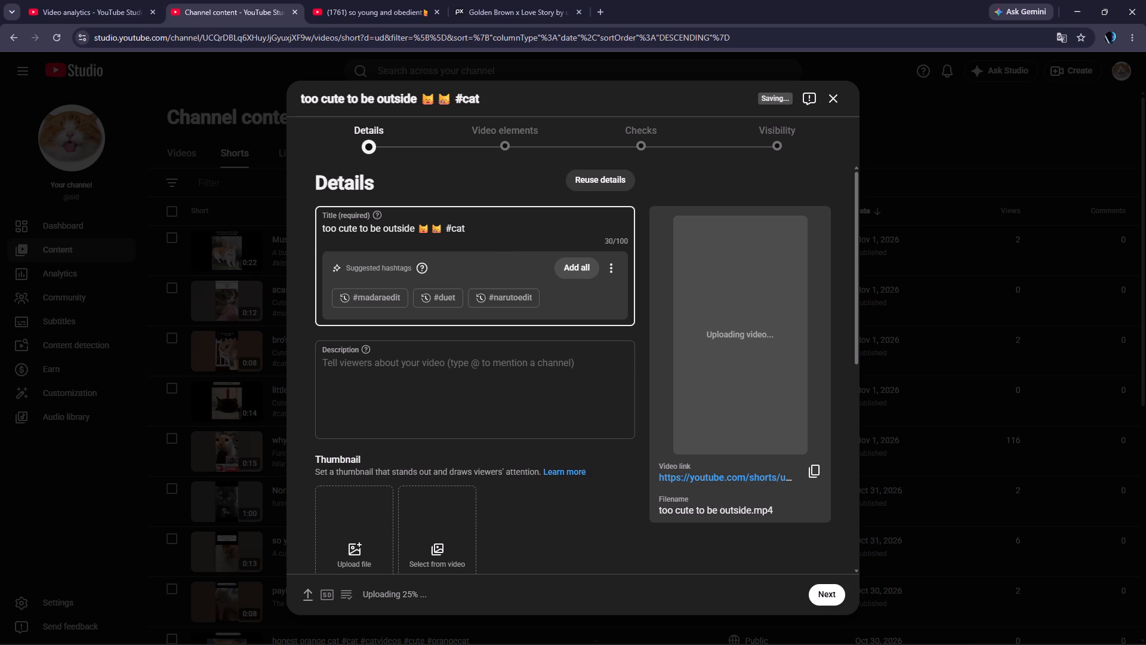
pyautogui.press('space')
pyautogui.hotkey('shift', '#')
pyautogui.press('c')
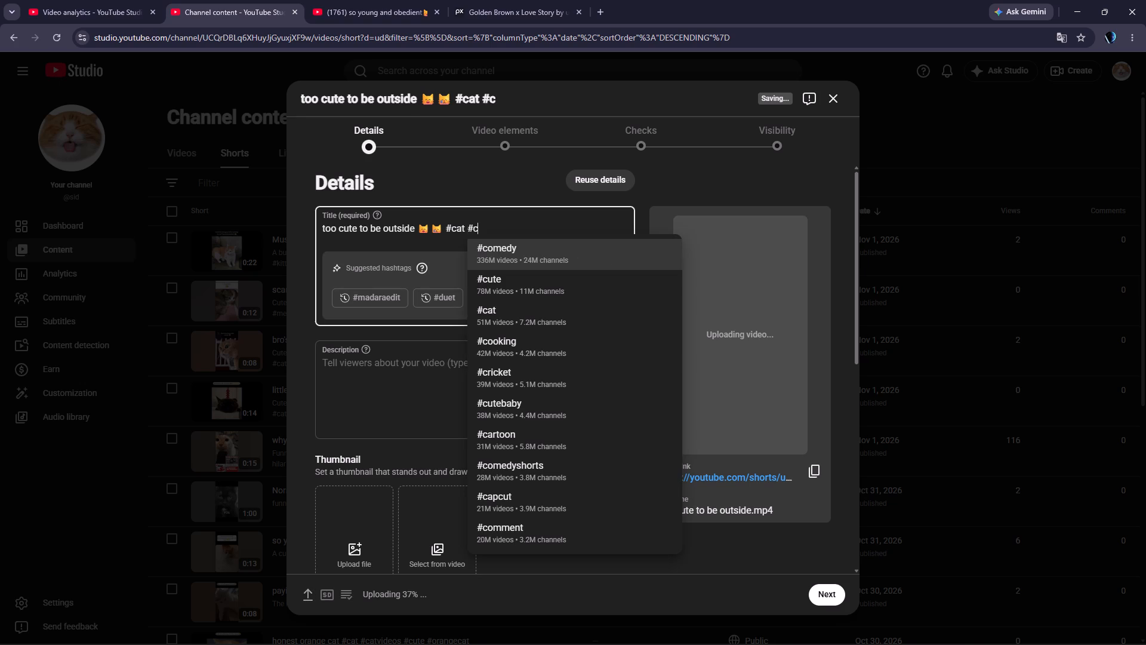
pyautogui.write('at')
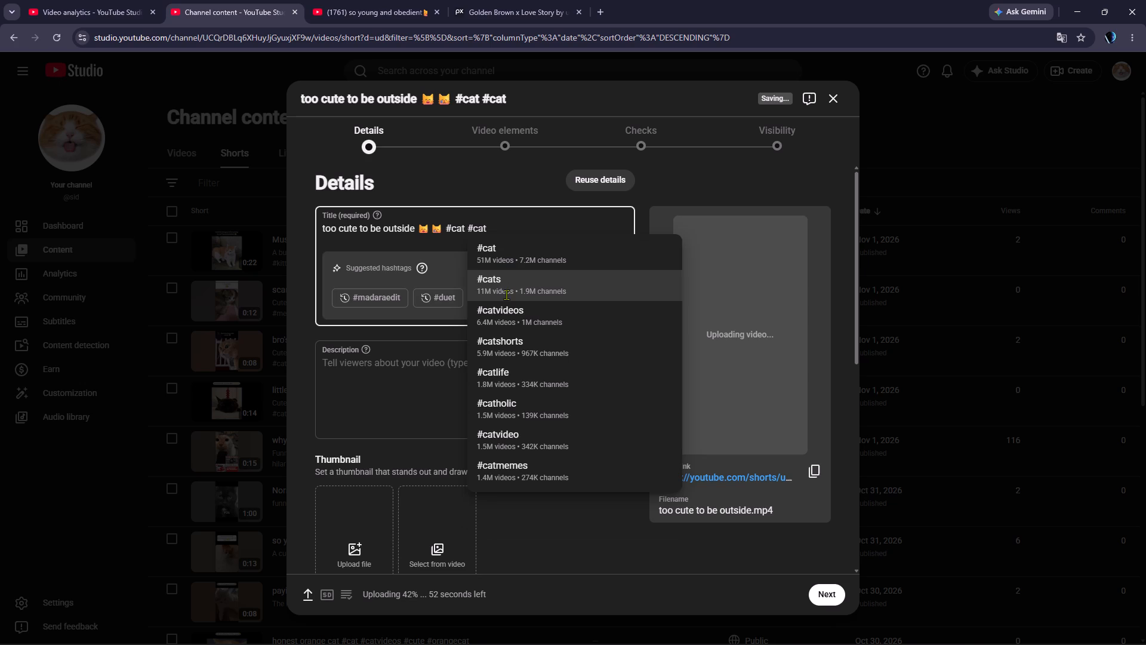
pyautogui.click(504, 322)
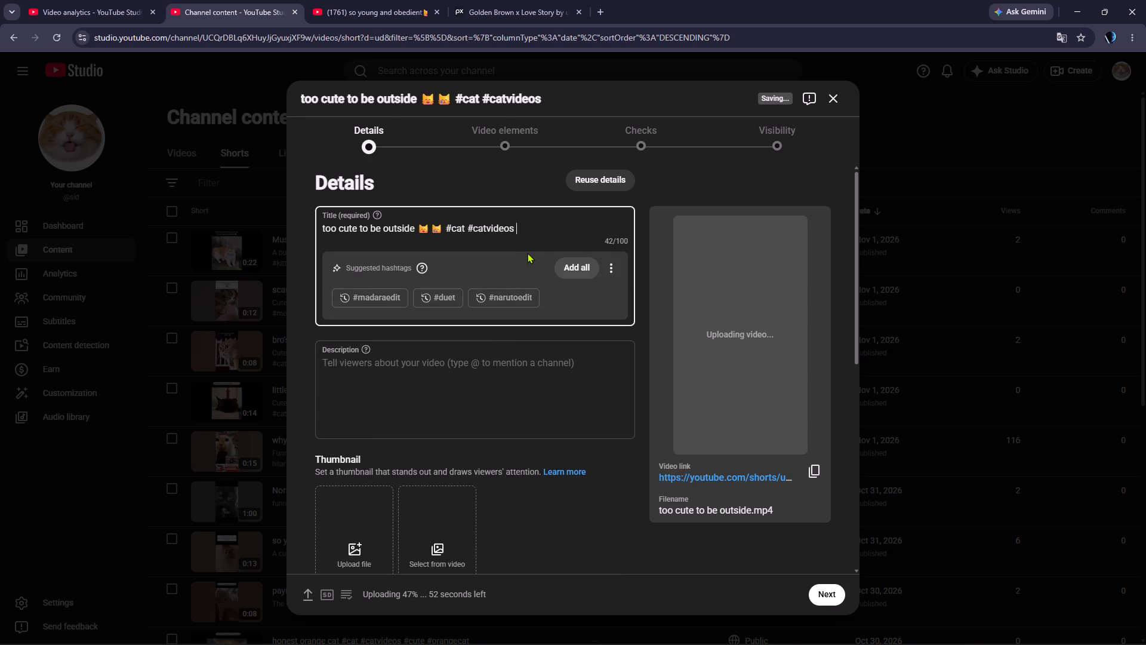
pyautogui.hotkey('shift', '#')
pyautogui.write('cat')
pyautogui.click(547, 339)
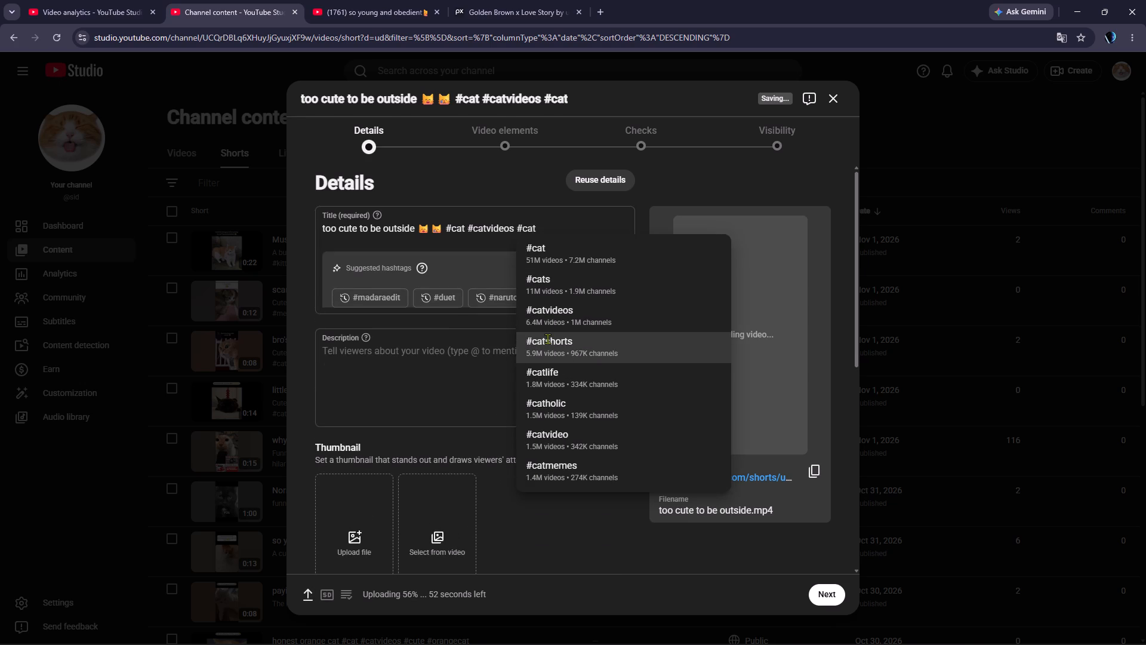
pyautogui.hotkey('shift', '#')
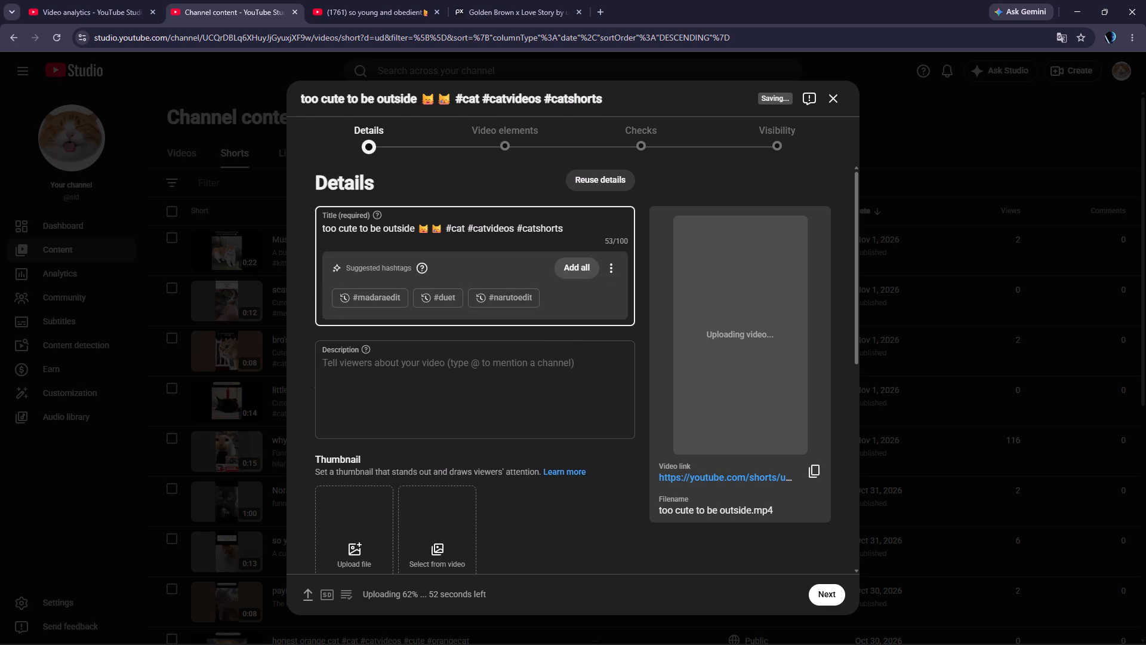
pyautogui.write('cat')
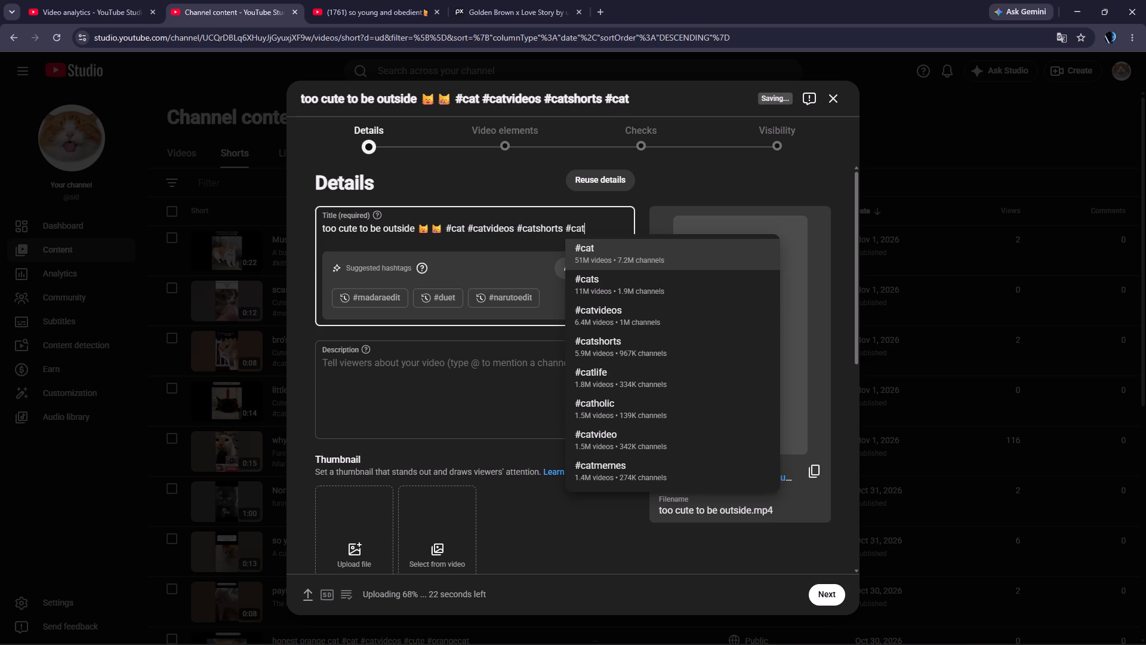
pyautogui.click(604, 397)
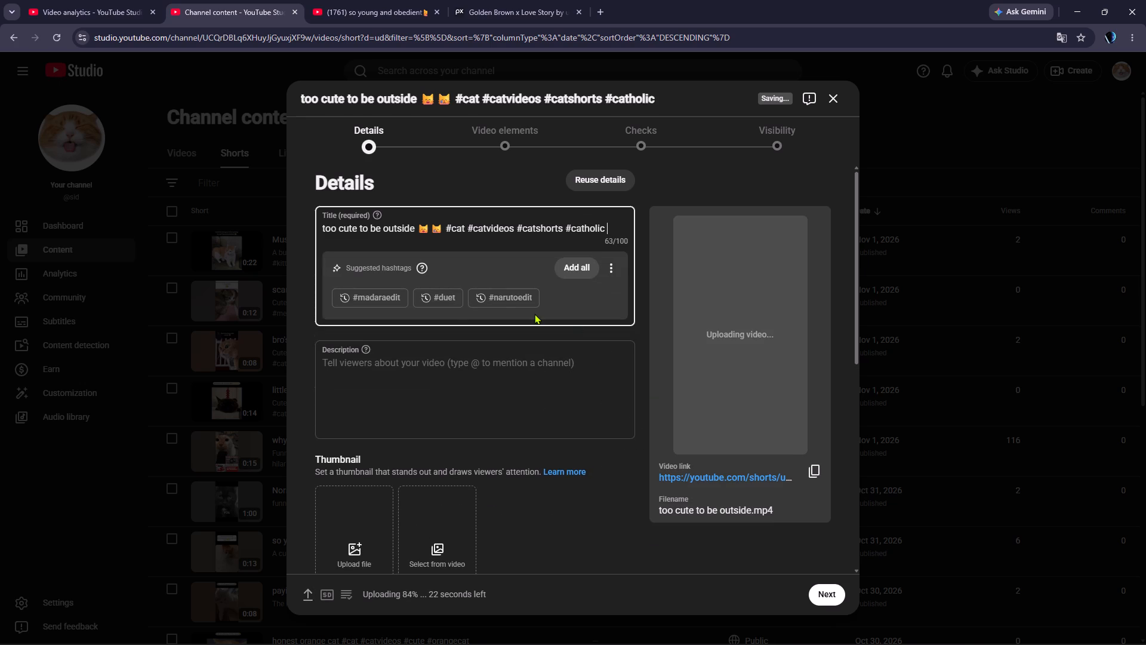
# Write the description "A cute cat trying to outside but the mother refused because she is too cute to be outside".
pyautogui.click(433, 375)
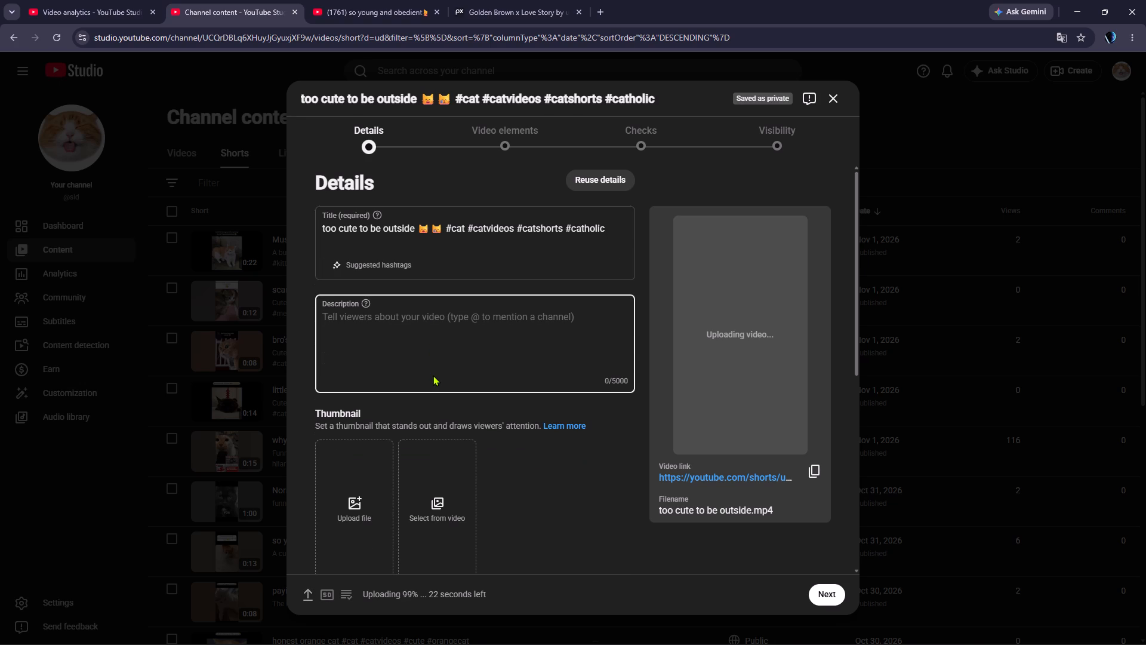
pyautogui.hotkey('shift', 'a')
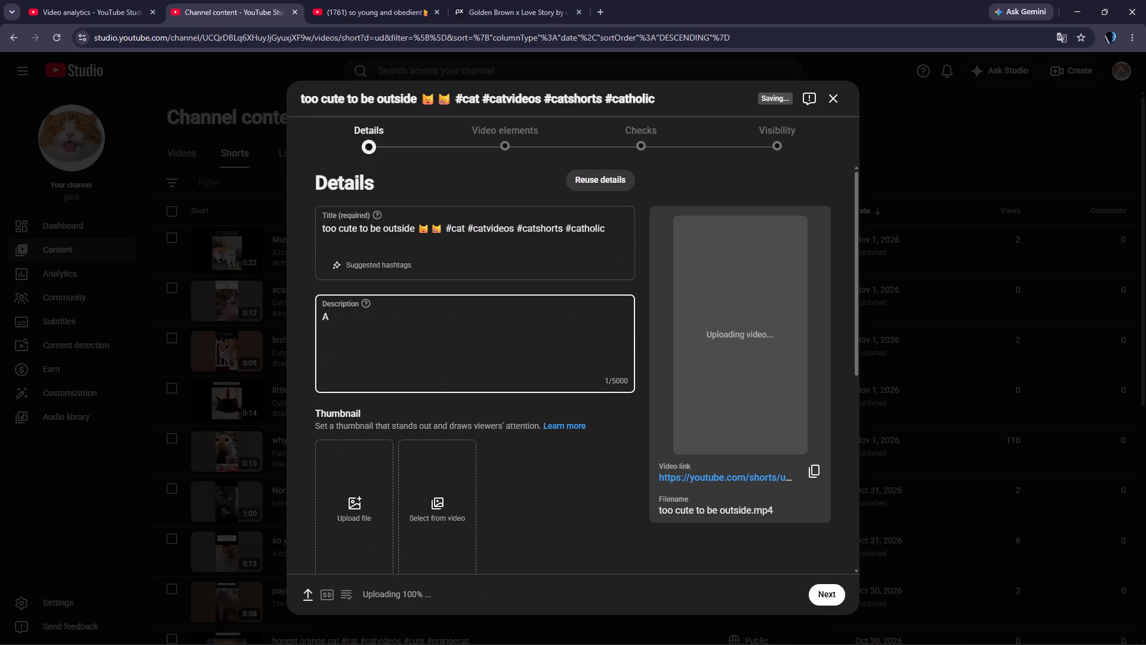
pyautogui.press('space')
pyautogui.write('cute cat')
pyautogui.press('space')
pyautogui.write('trying to out')
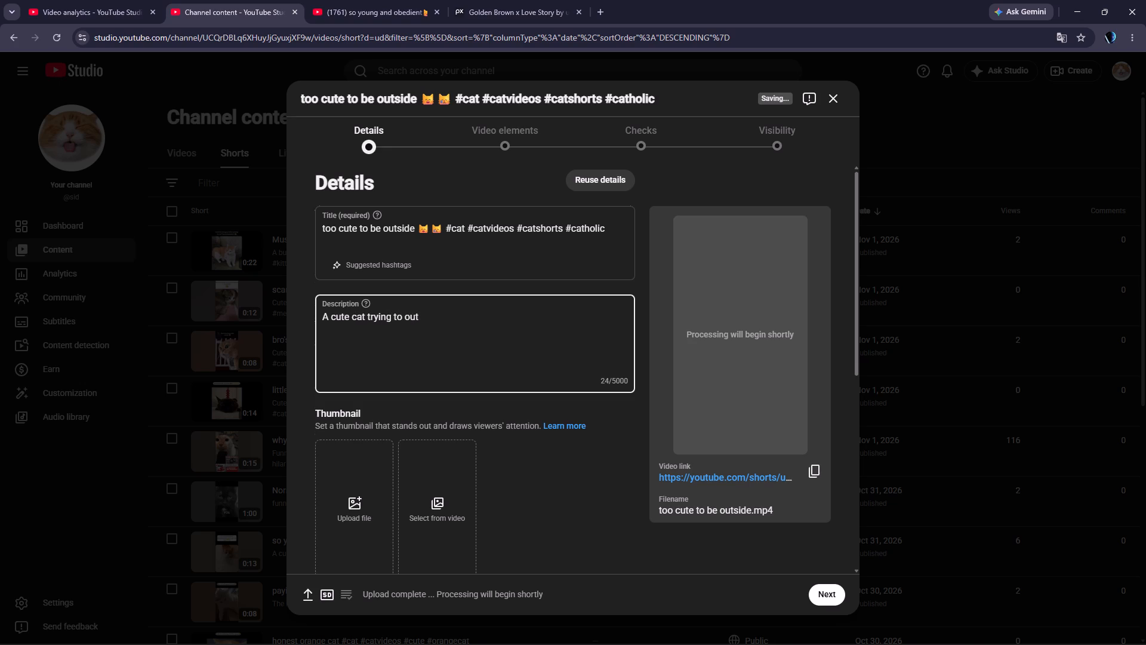
pyautogui.write('side but')
pyautogui.press('space')
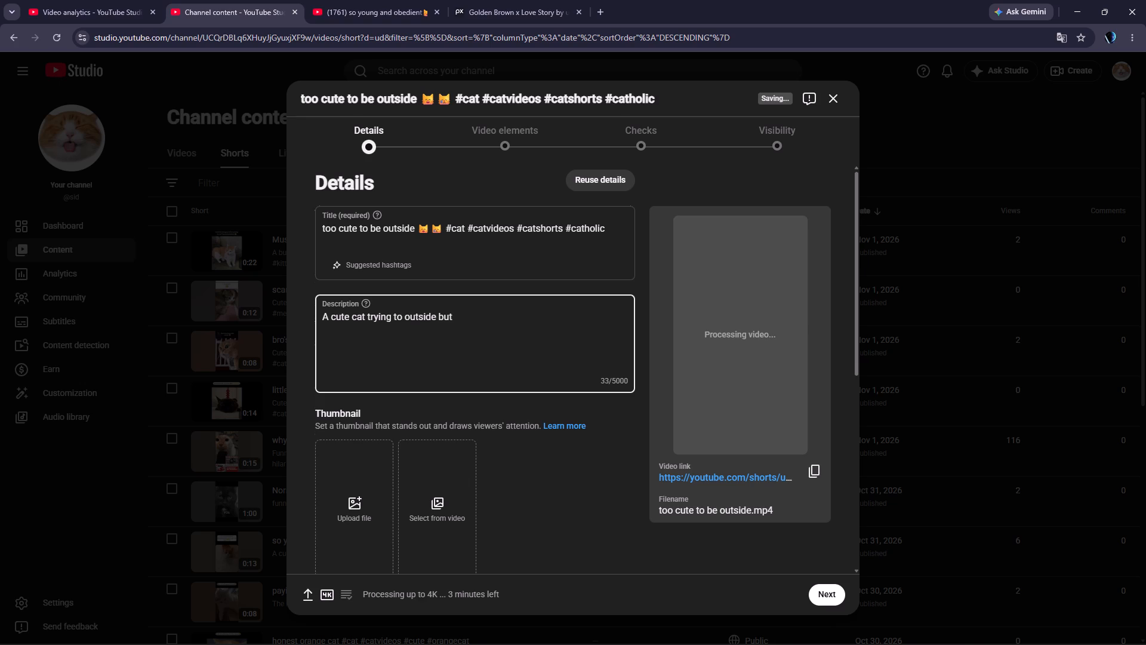
pyautogui.write('the mother')
pyautogui.press('space')
pyautogui.write('refused')
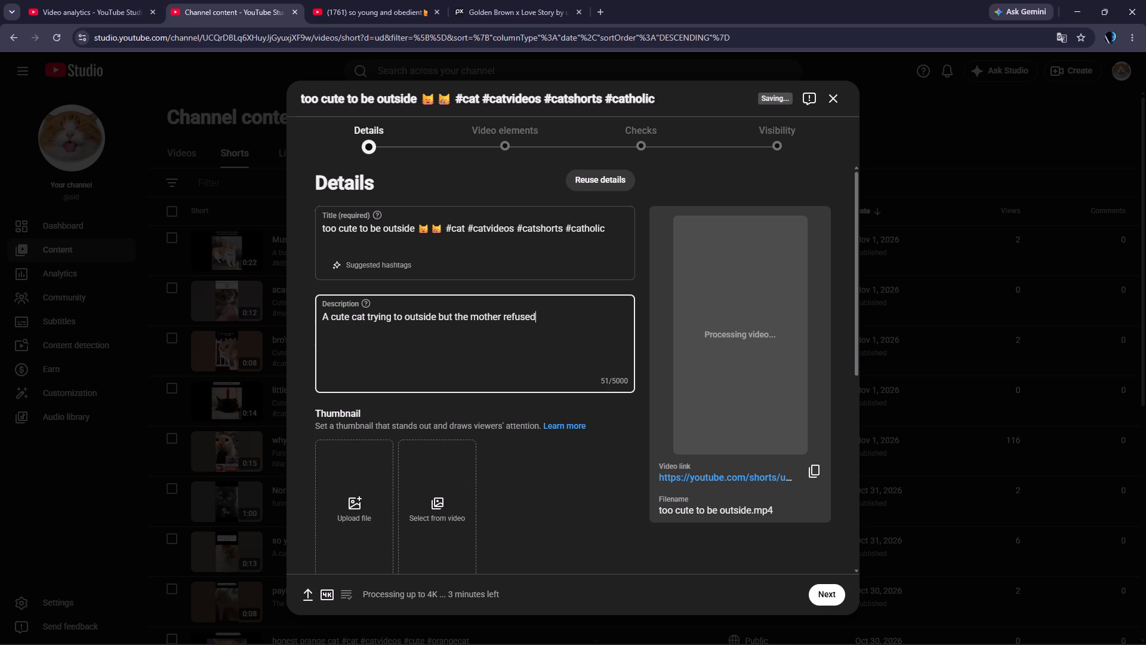
pyautogui.press('space')
pyautogui.write('and')
pyautogui.press('space')
pyautogui.press('BackSpace')
pyautogui.press('BackSpace')
pyautogui.press('BackSpace')
pyautogui.press('BackSpace')
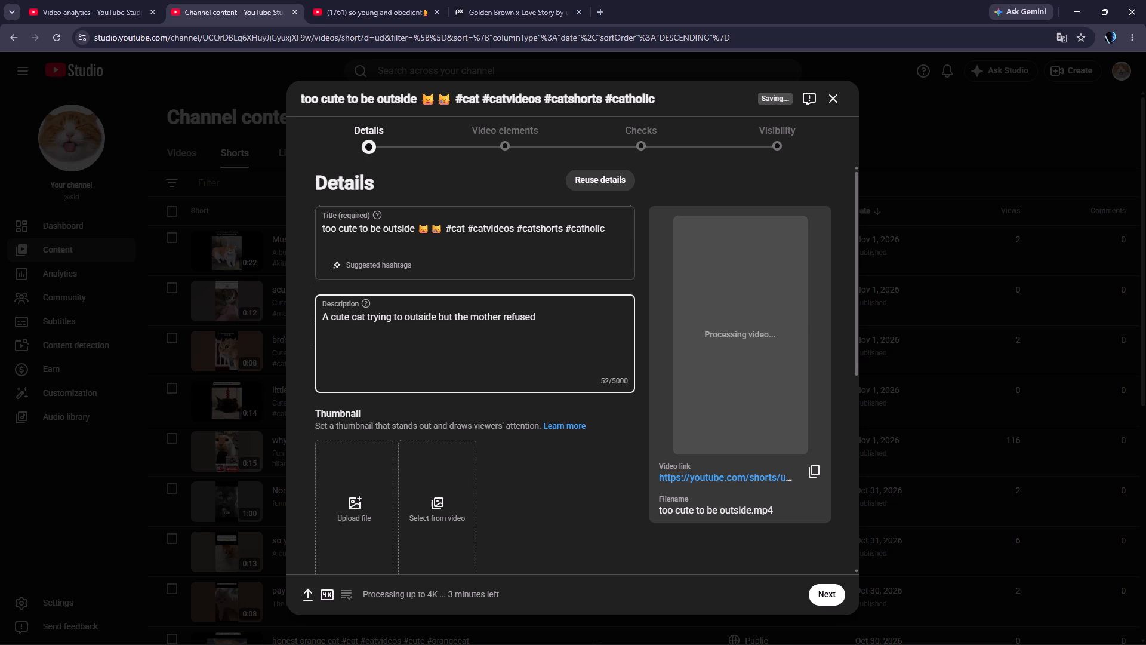
pyautogui.press('b')
pyautogui.write('ea')
pyautogui.press('BackSpace')
pyautogui.write('cause')
pyautogui.press('space')
pyautogui.write('sh')
pyautogui.write('i')
pyautogui.press('space')
pyautogui.press('BackSpace')
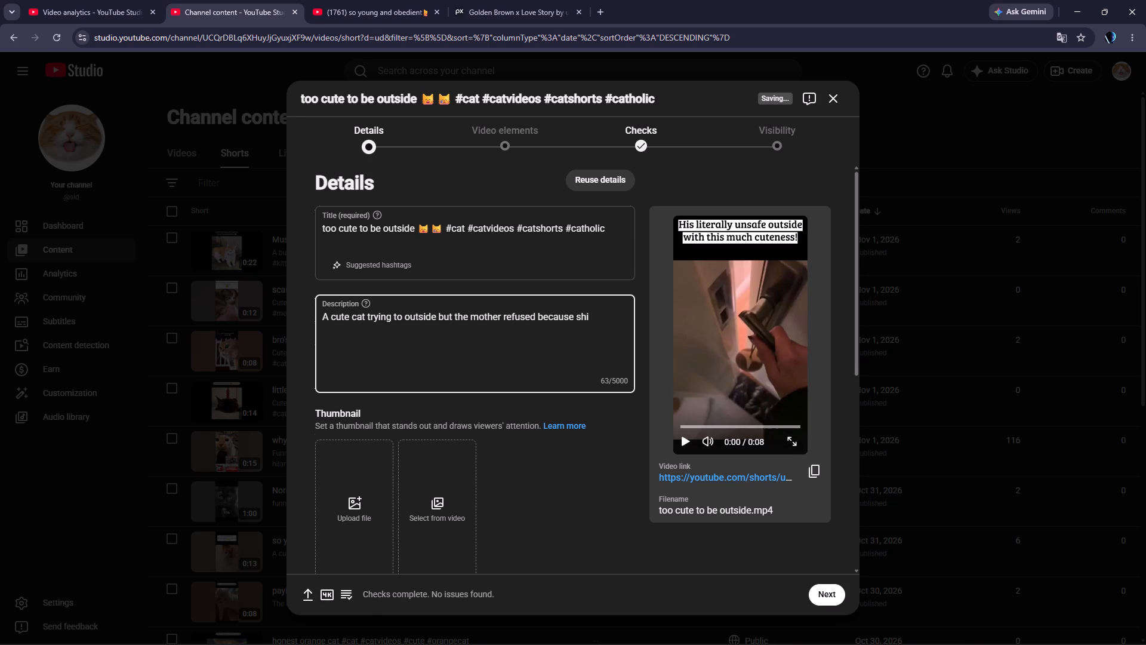
pyautogui.press('BackSpace')
pyautogui.write('e is too cut')
pyautogui.write('e to be')
pyautogui.press('space')
pyautogui.write('outside')
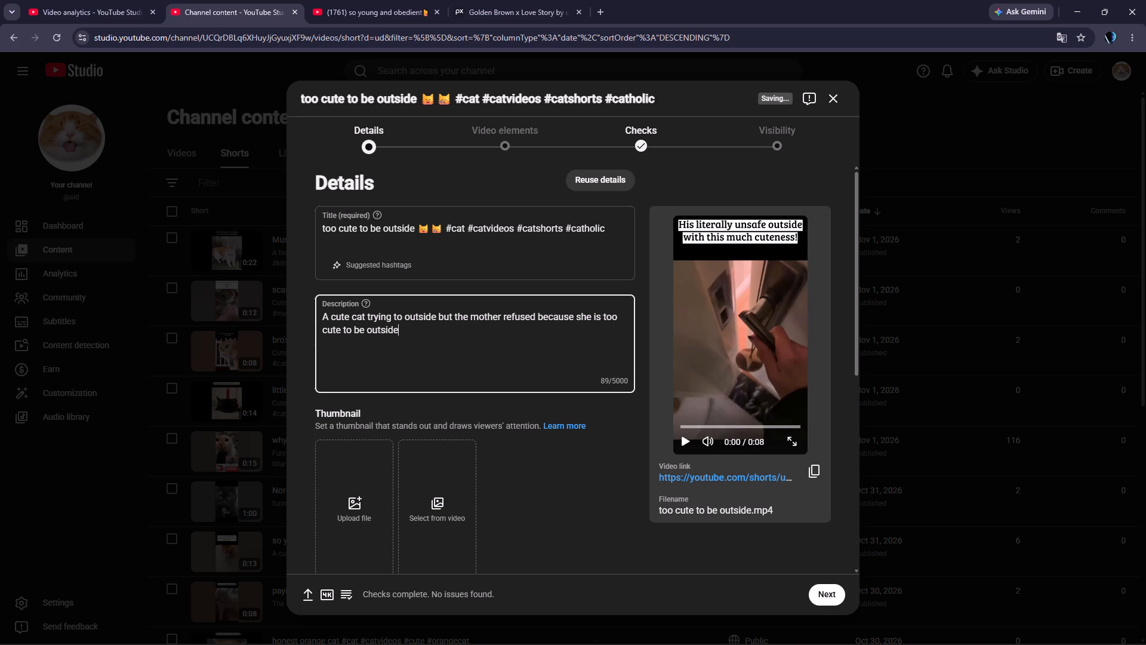
pyautogui.press('space')
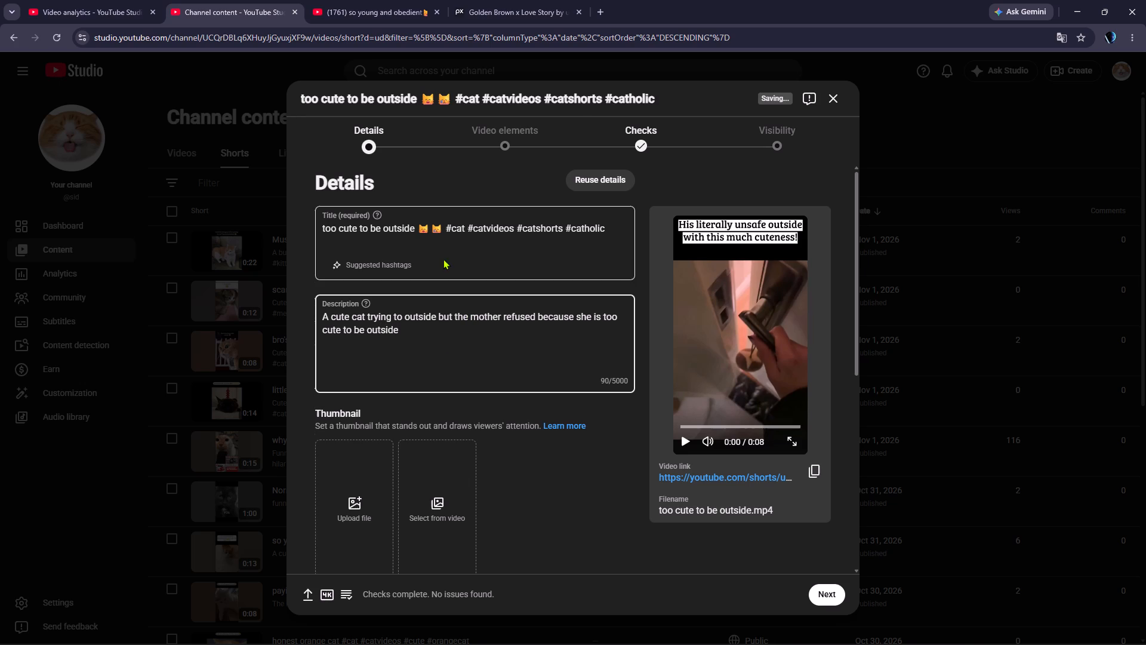
# Copy the four hashtags from the title onto a new line at the end of the description.
pyautogui.click(442, 226)
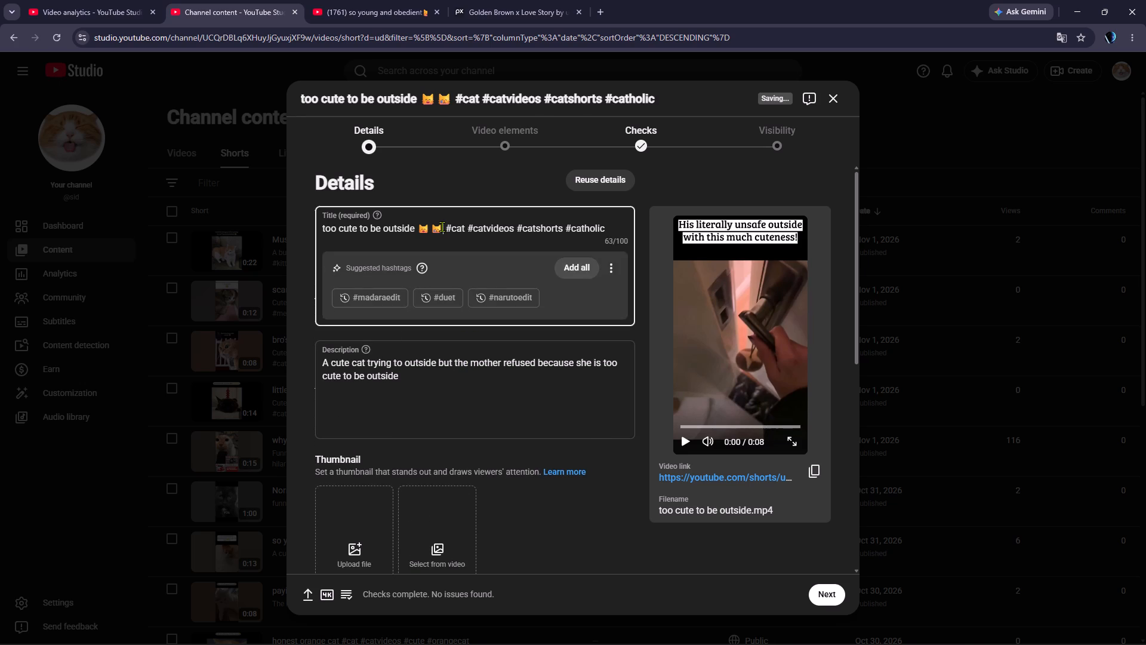
pyautogui.click(442, 226)
pyautogui.moveTo(442, 226); pyautogui.dragTo(585, 224)
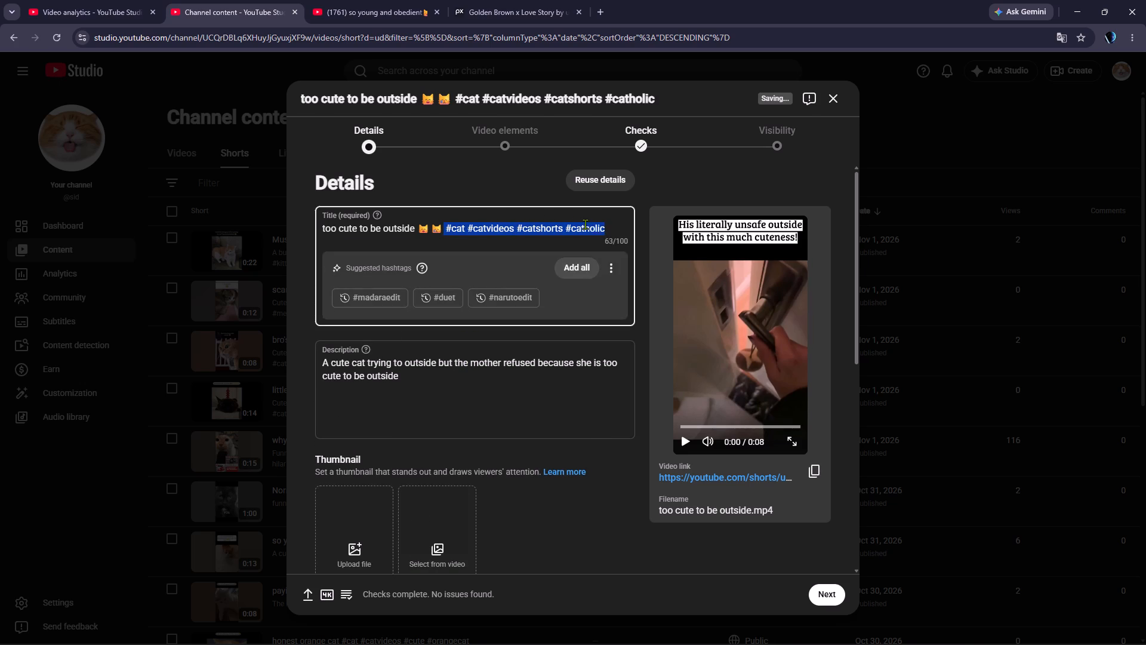
pyautogui.moveTo(585, 224); pyautogui.dragTo(603, 224)
pyautogui.hotkey('ctrl', 'c')
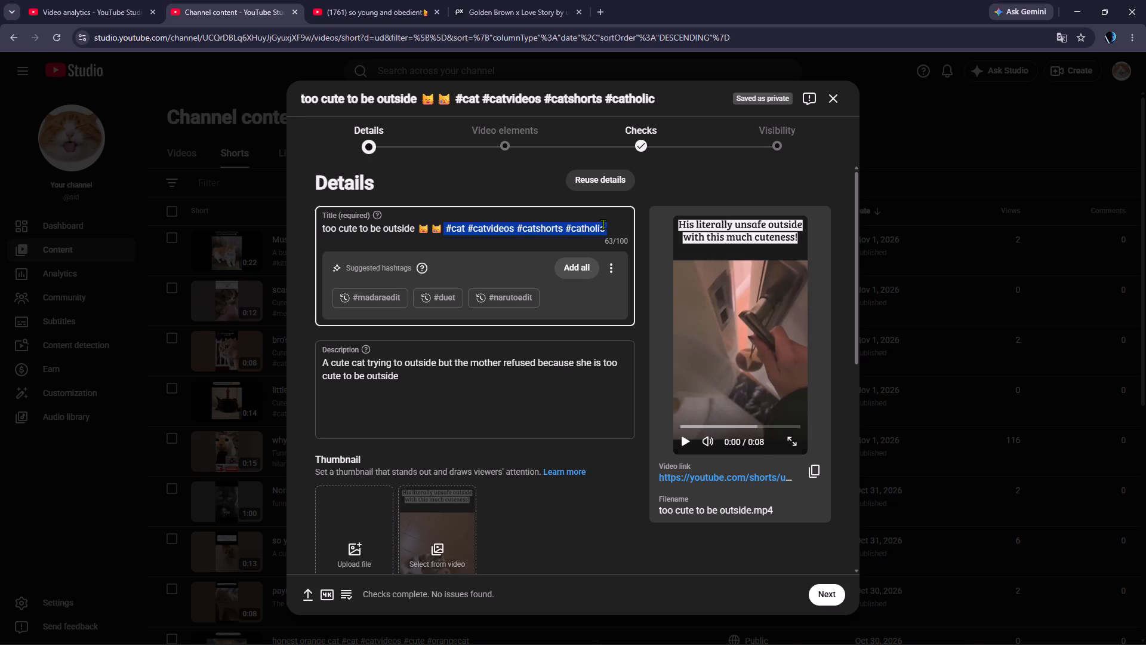
pyautogui.click(494, 405)
pyautogui.press('Return')
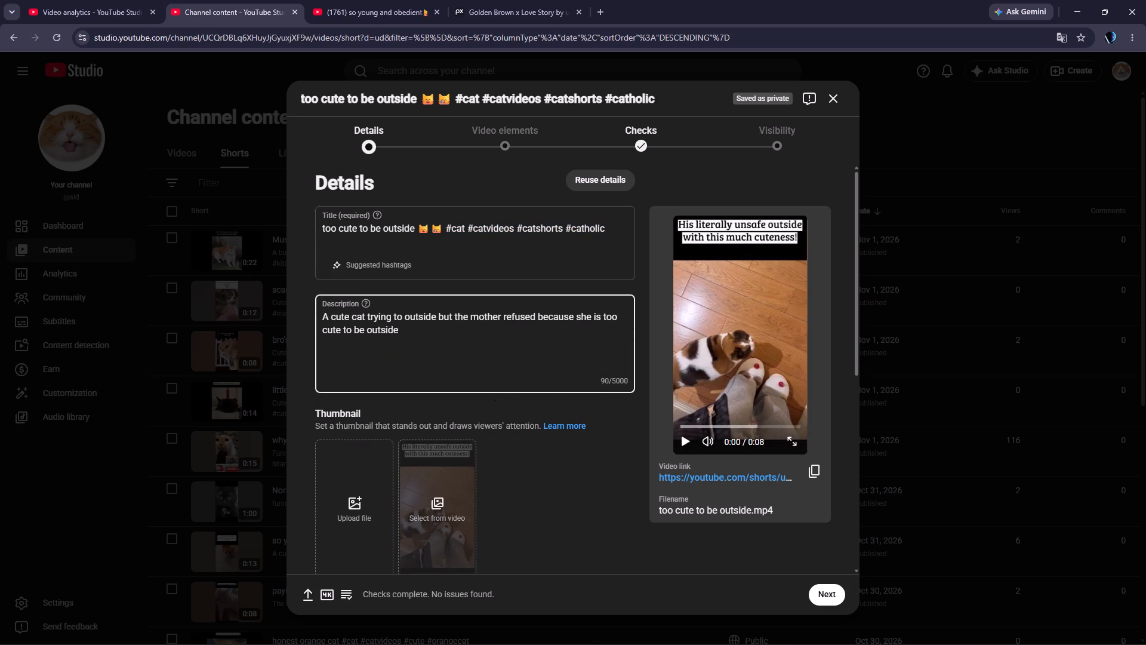
pyautogui.hotkey('ctrl', 'v')
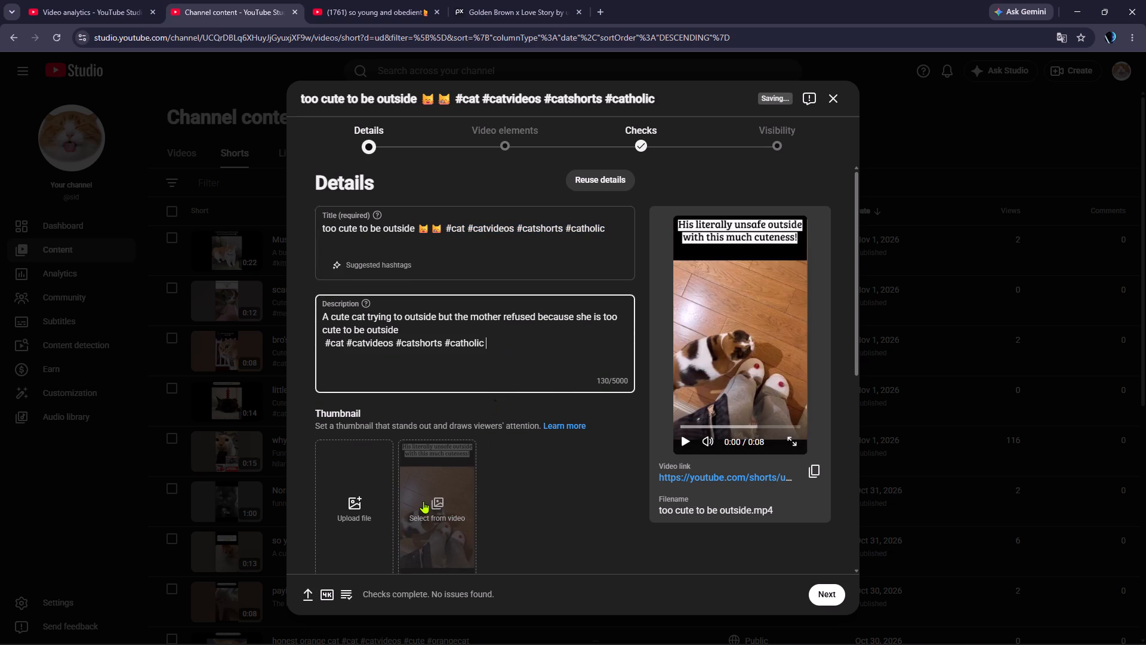
# Set the thumbnail to the first of the three frames offered from the video.
pyautogui.click(423, 500)
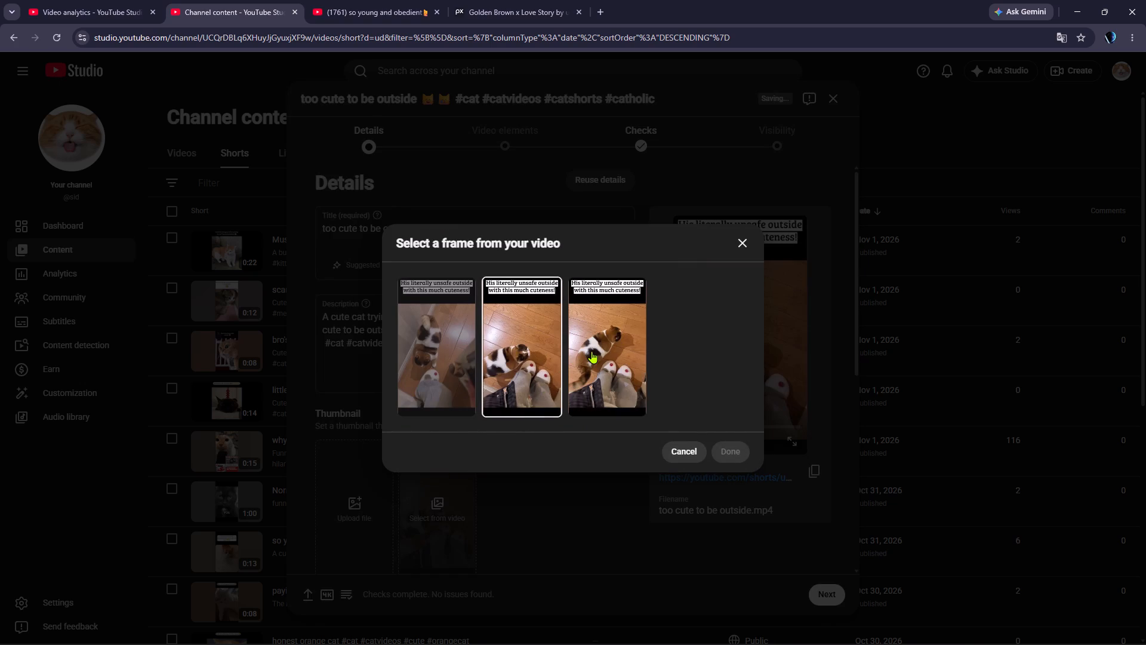
pyautogui.click(444, 372)
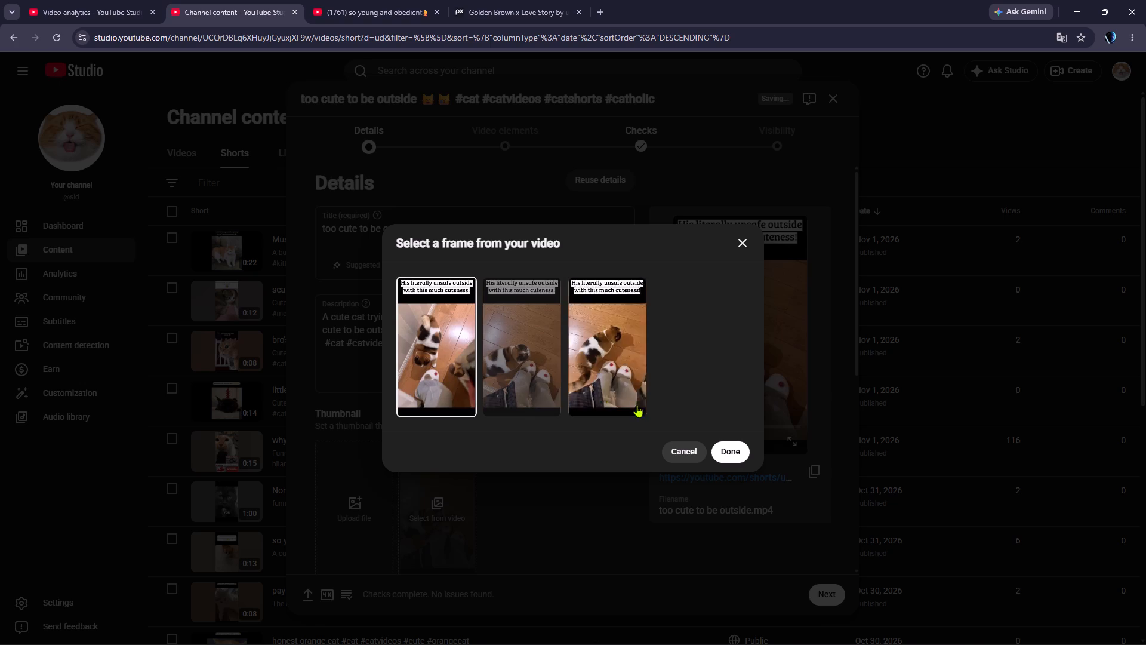
pyautogui.click(725, 445)
# Set the video's audience to "No, it's not made for kids".
pyautogui.scroll(-1, 560, 429)
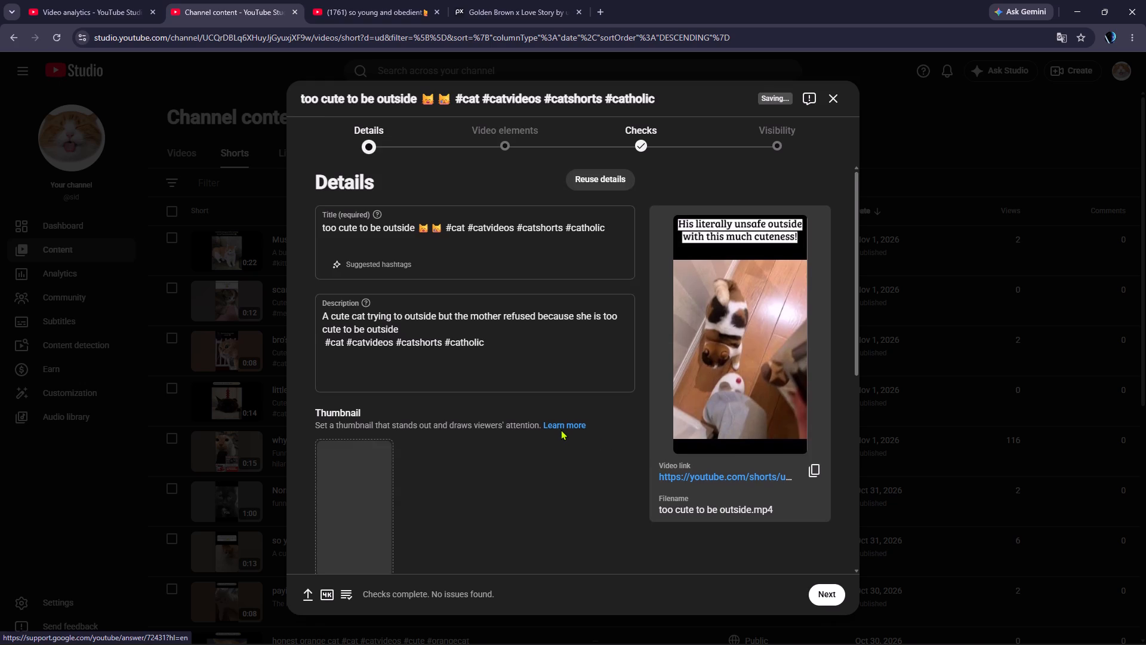
pyautogui.scroll(-1, 560, 429)
pyautogui.scroll(-3, 479, 453)
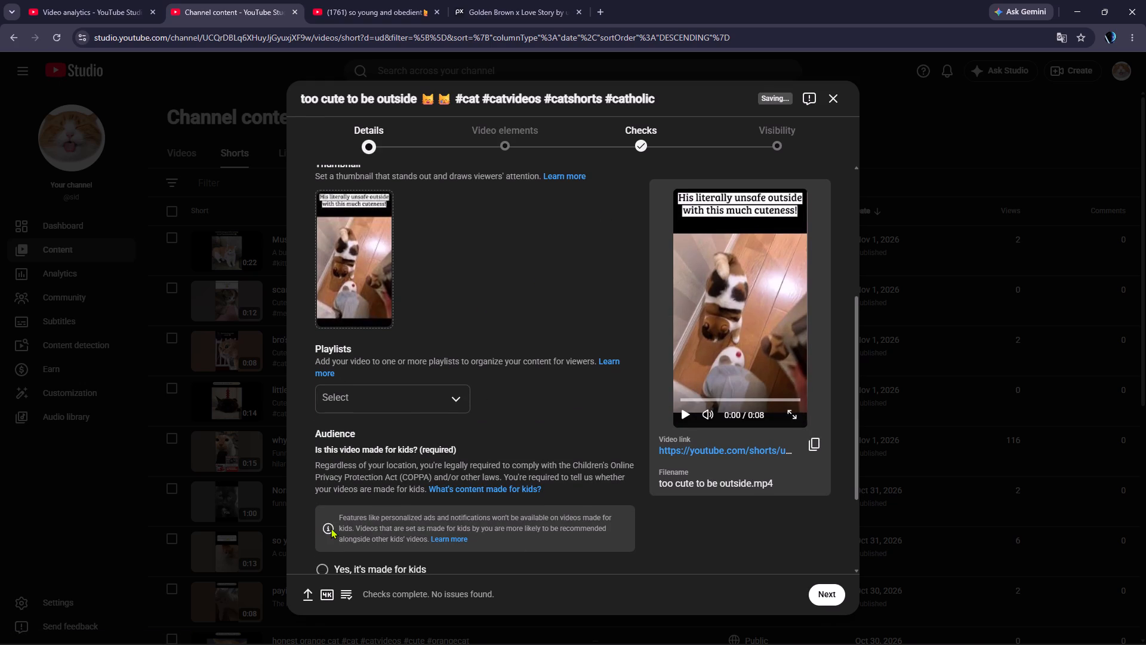
pyautogui.scroll(-2, 330, 529)
pyautogui.click(317, 487)
# Expand the additional video details and declare that the video doesn't include paid promotion.
pyautogui.scroll(-1, 317, 487)
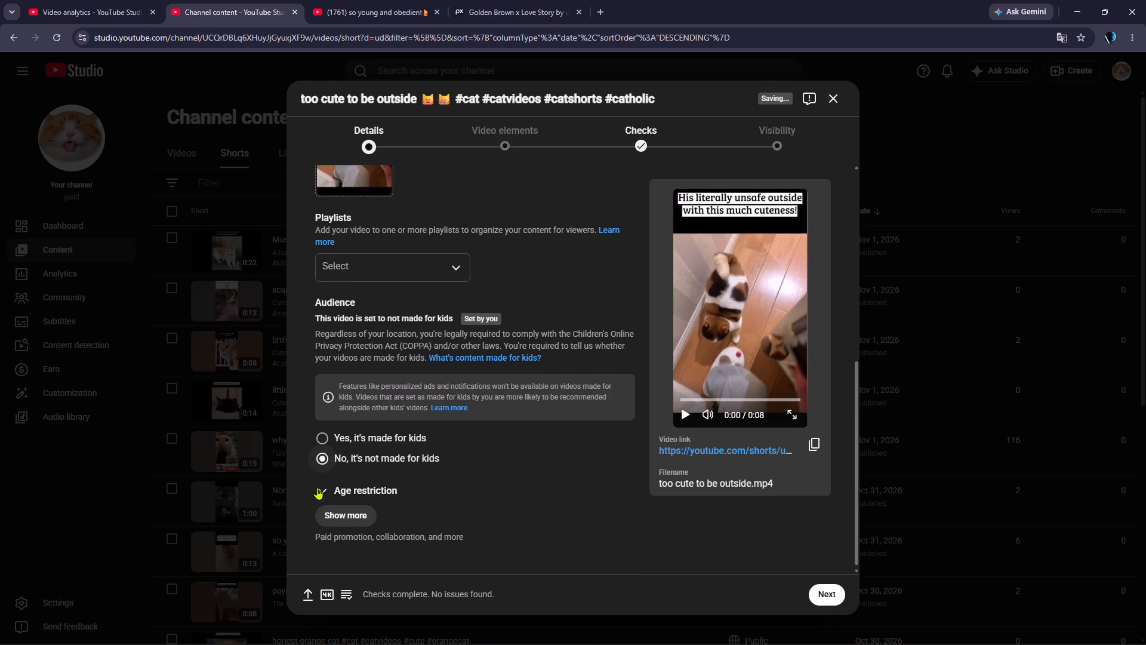
pyautogui.scroll(-2, 317, 487)
pyautogui.click(334, 509)
pyautogui.scroll(-4, 334, 509)
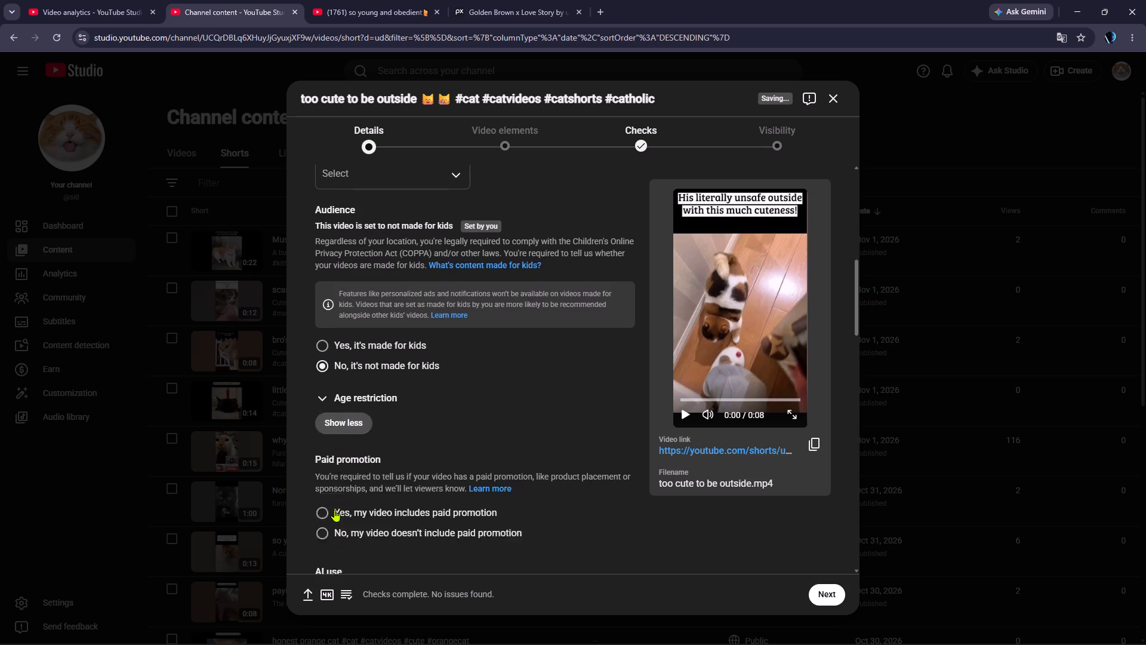
pyautogui.scroll(-1, 334, 509)
pyautogui.click(321, 374)
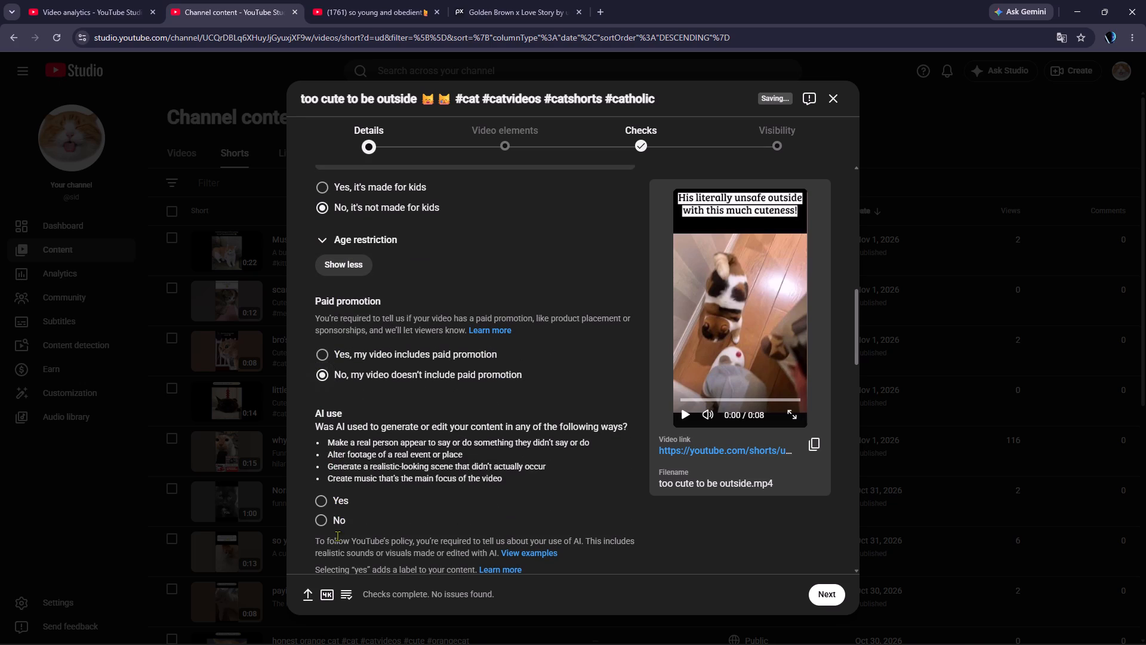
# Declare "No" for AI use in generating or editing the video's content.
pyautogui.click(320, 521)
# Keep the remaining detail settings as they are and advance past video elements and checks to the Visibility stage.
pyautogui.scroll(-3, 320, 521)
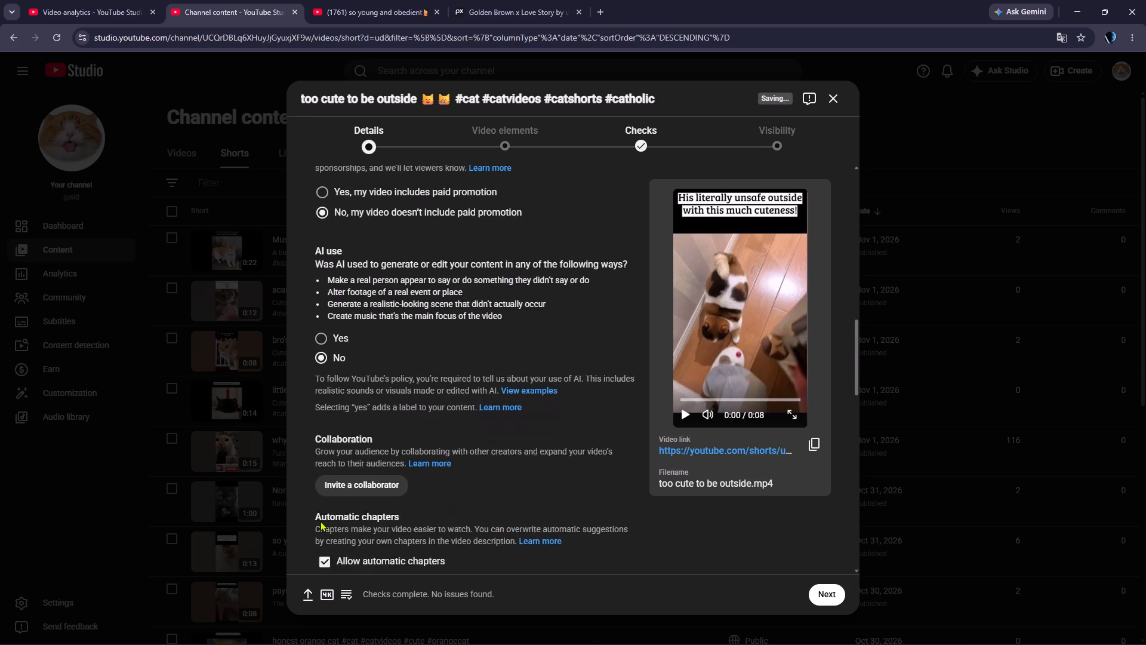
pyautogui.scroll(-6, 320, 521)
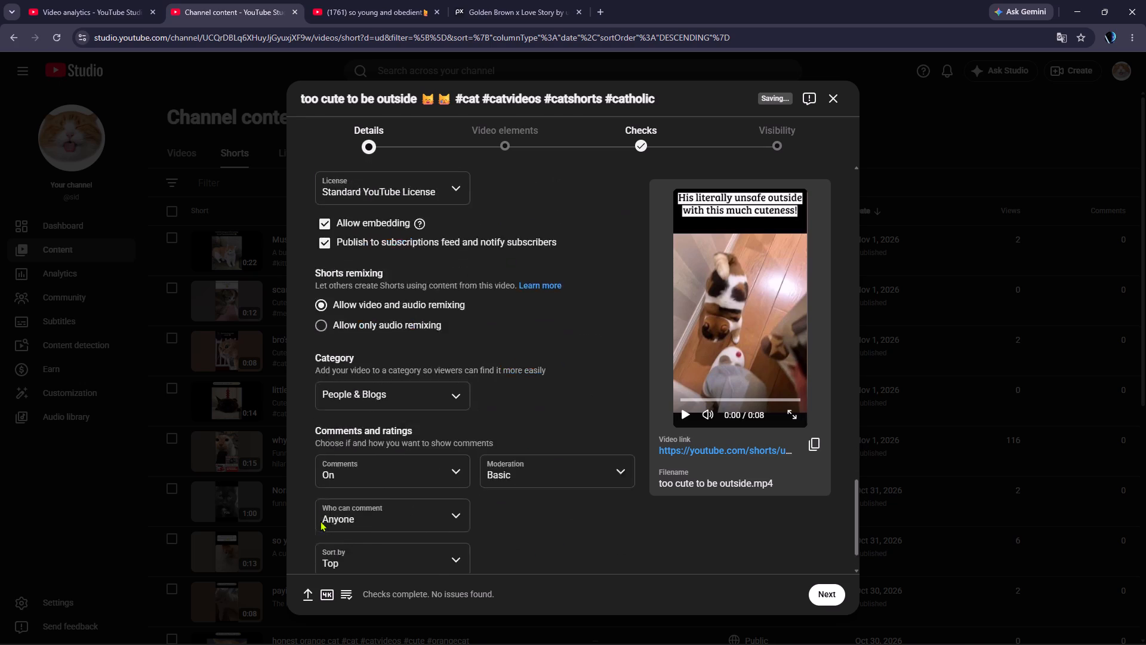
pyautogui.scroll(-1, 320, 521)
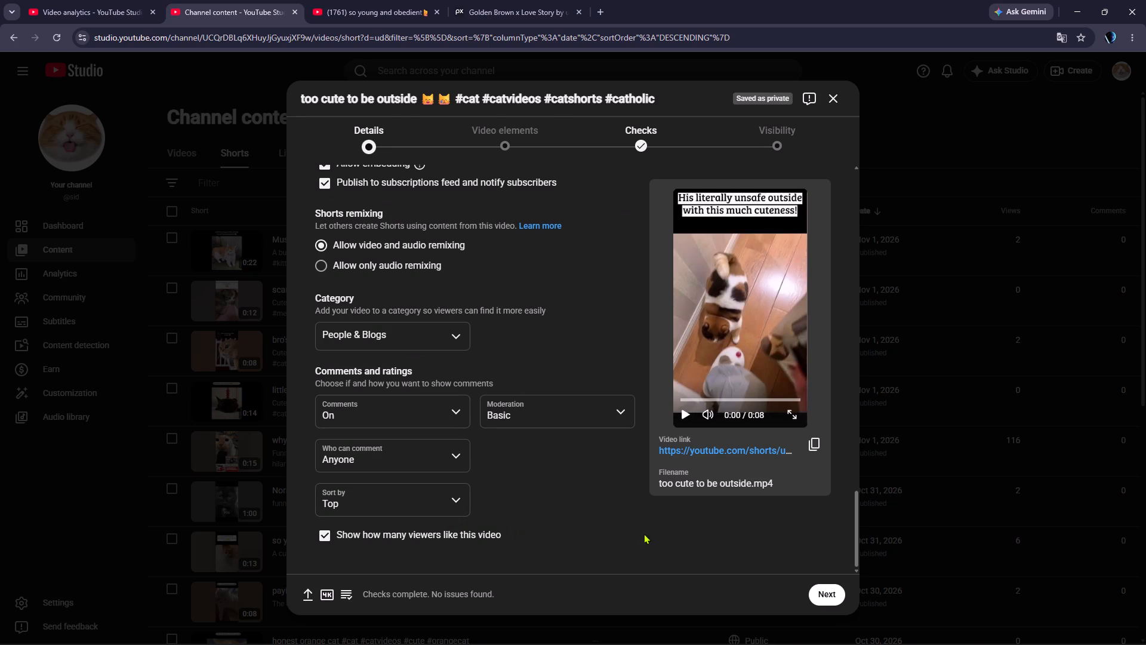
pyautogui.click(831, 600)
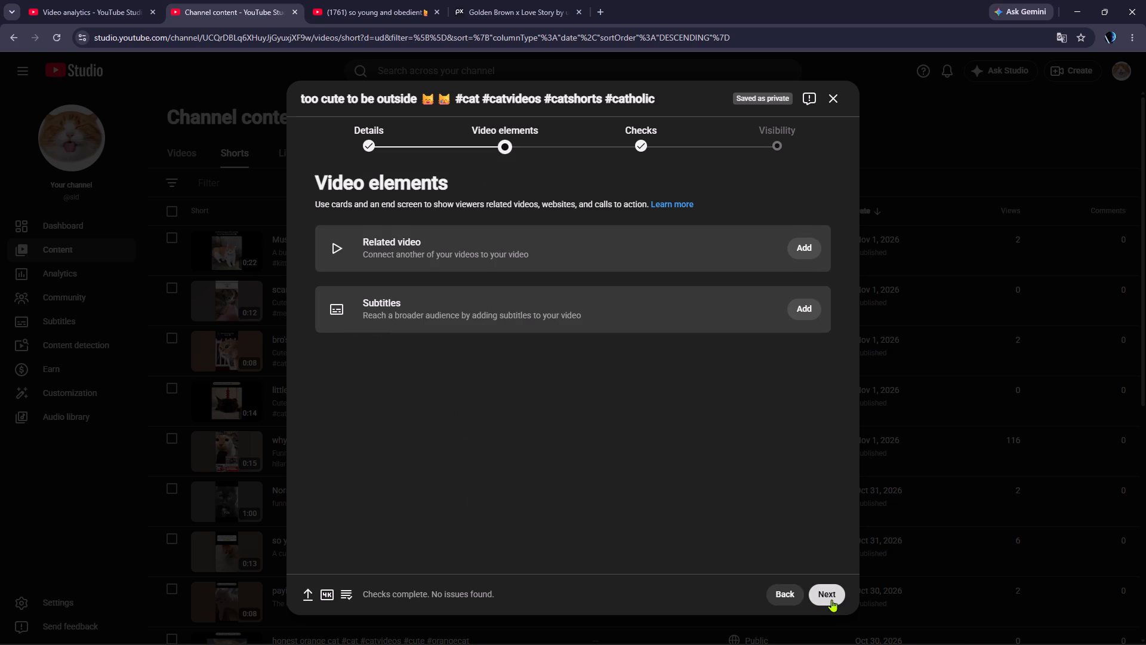
pyautogui.click(831, 600)
pyautogui.click(831, 600)
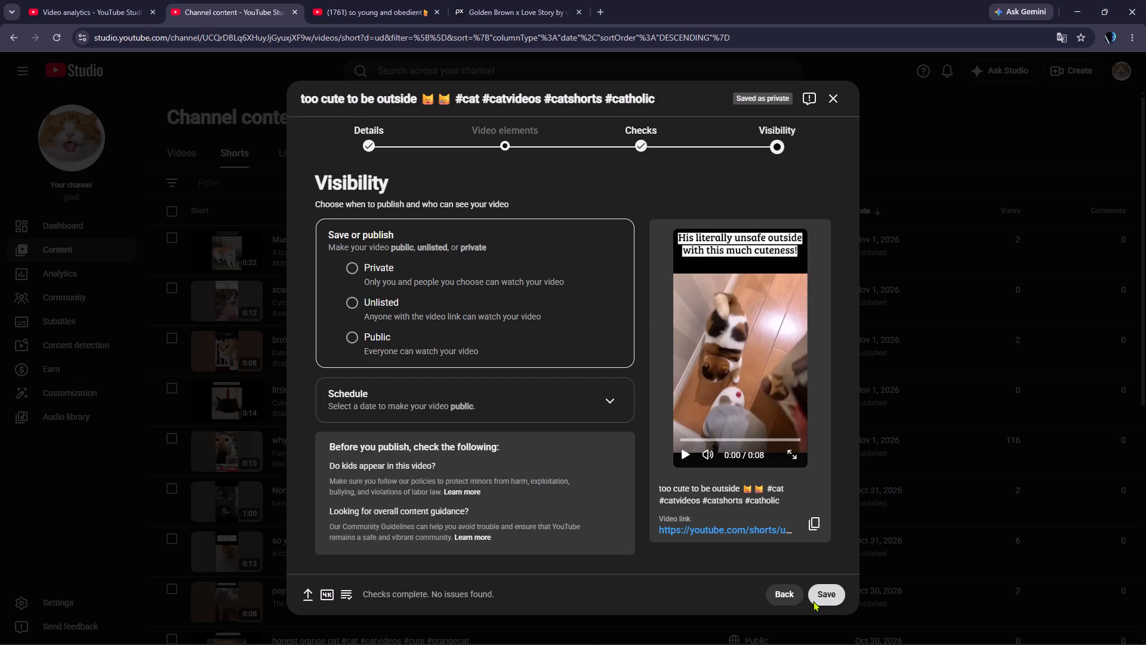
# Schedule the Short to go public on Nov 2, 2026 at 12:30 AM, using the (GMT+0530) Local Time zone.
pyautogui.click(354, 344)
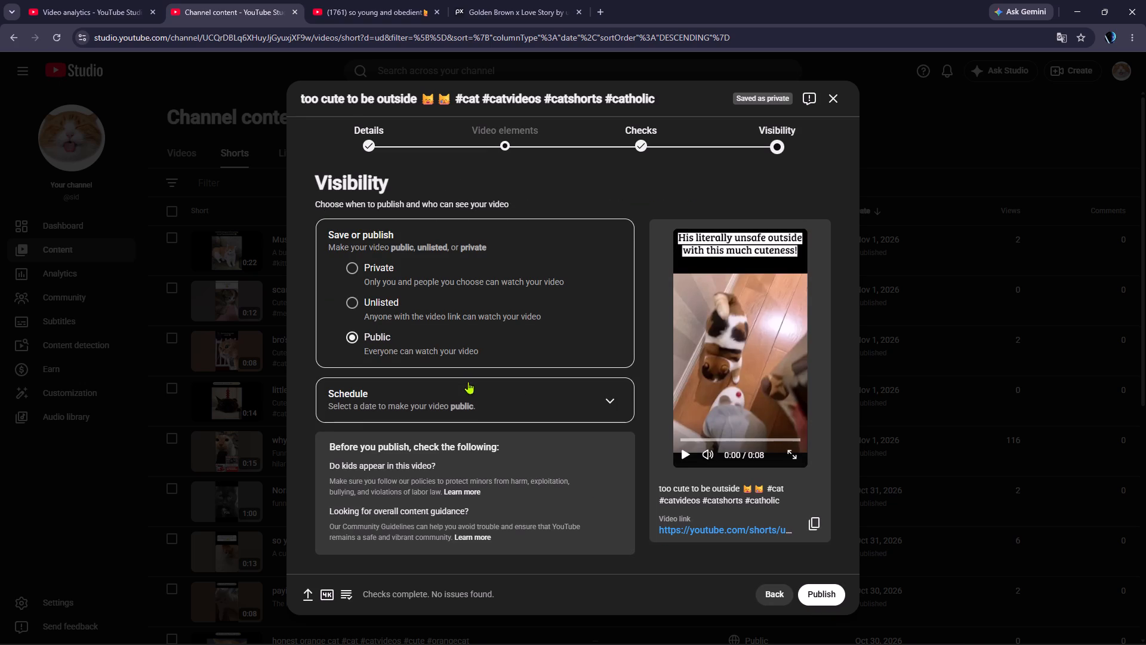
pyautogui.click(478, 391)
pyautogui.click(401, 338)
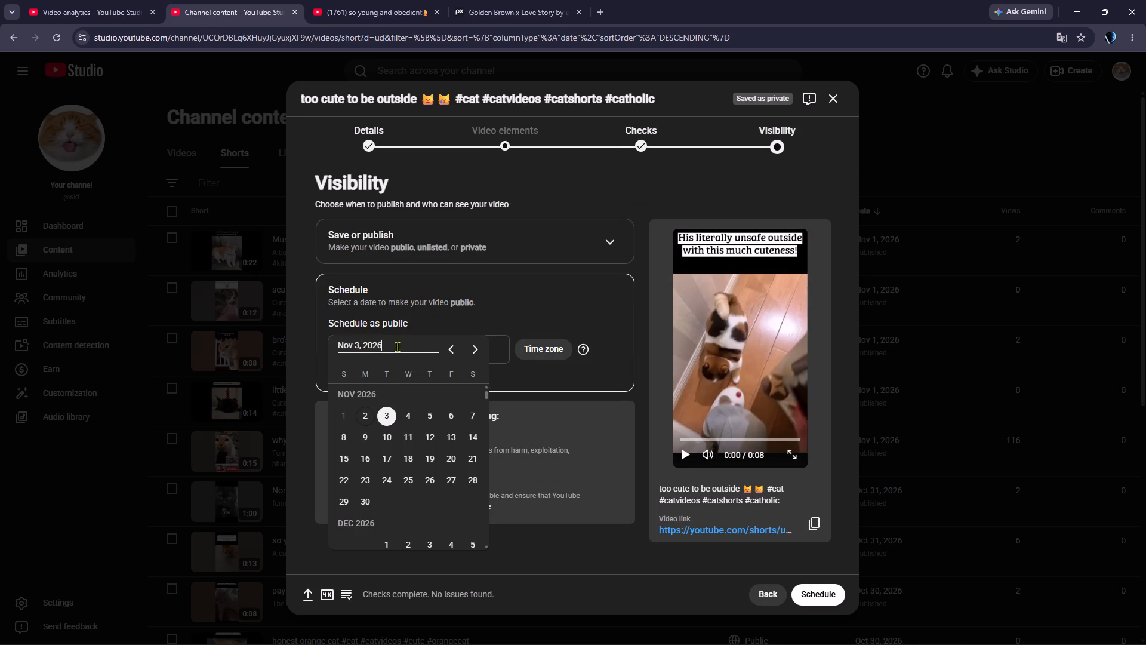
pyautogui.click(368, 413)
pyautogui.click(489, 349)
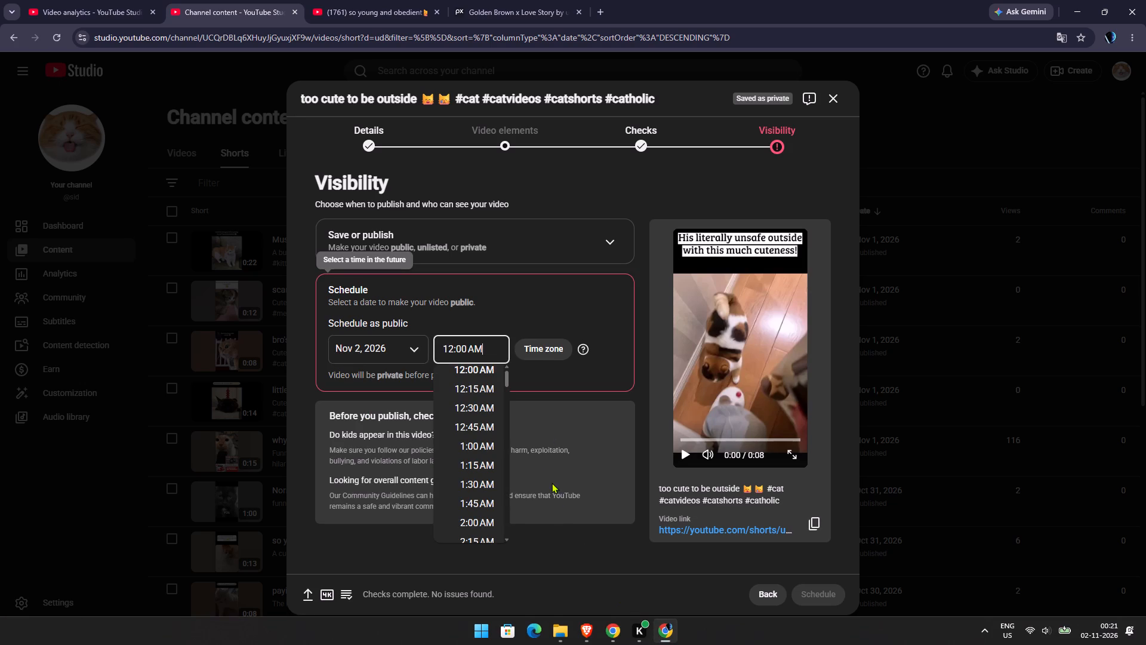
pyautogui.click(477, 411)
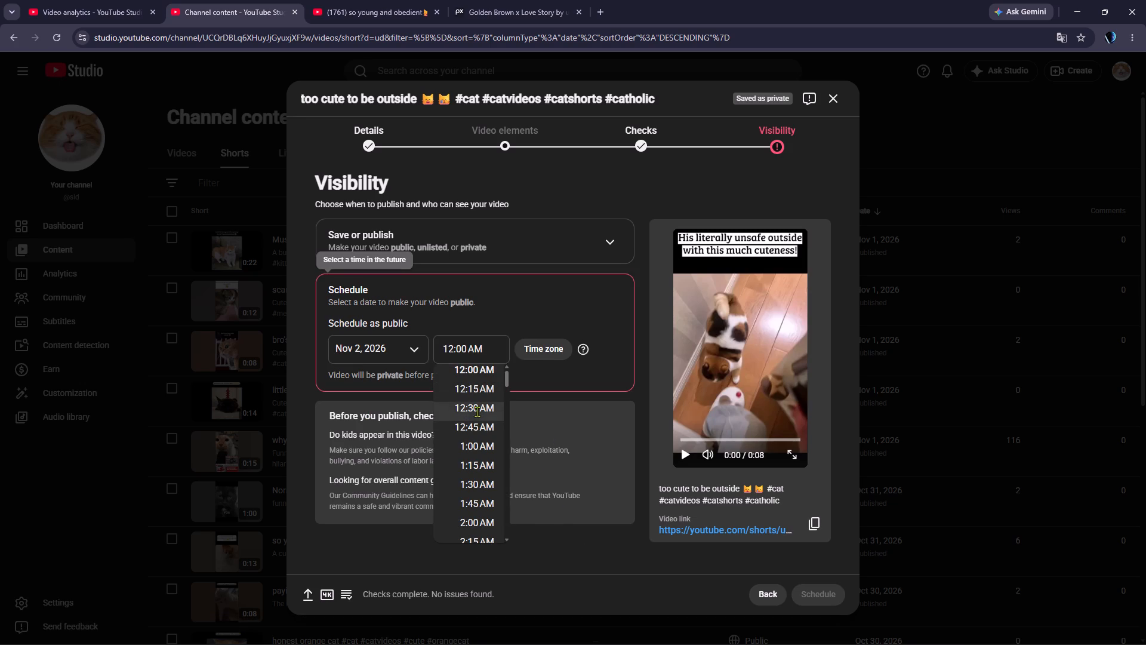
pyautogui.click(531, 351)
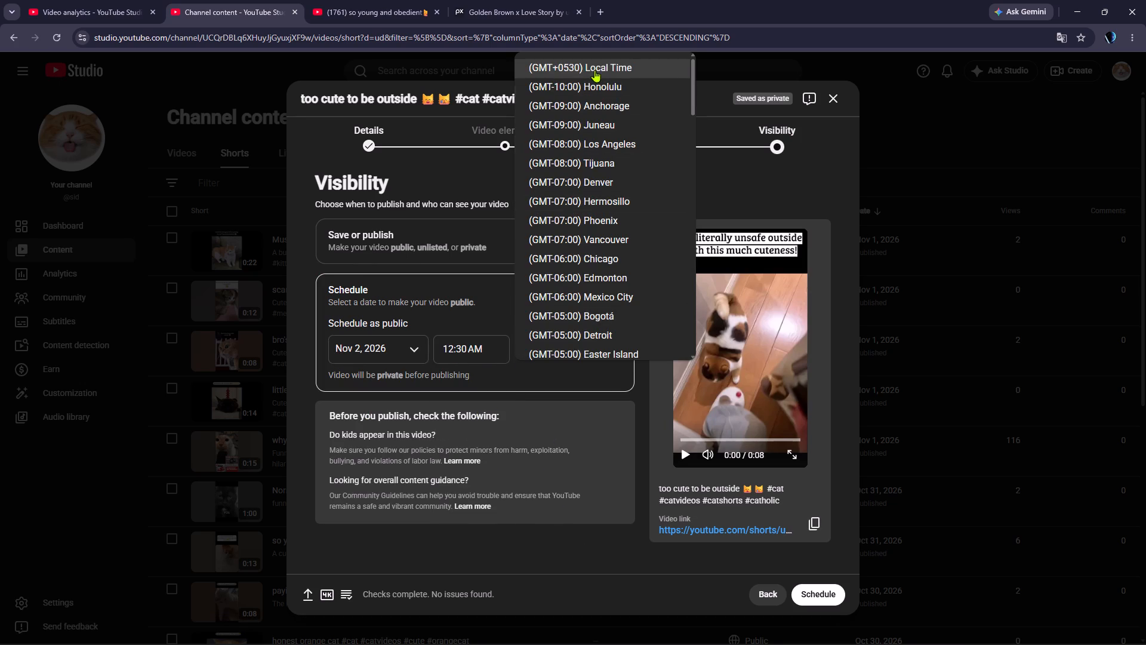
pyautogui.click(595, 69)
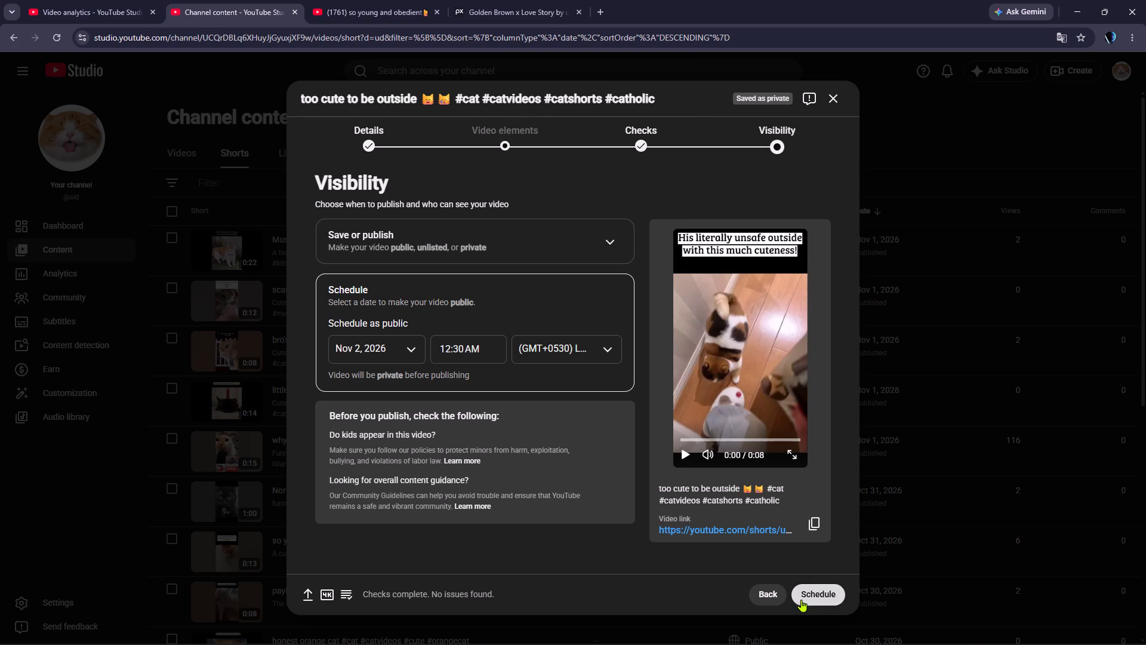
pyautogui.click(801, 600)
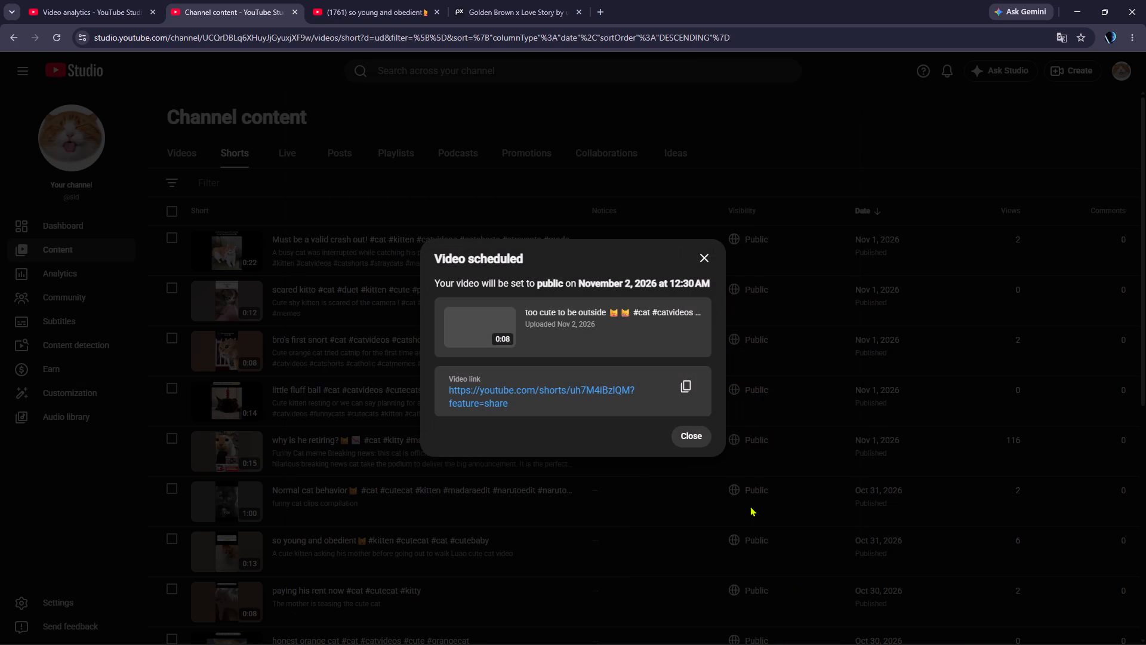
pyautogui.click(697, 432)
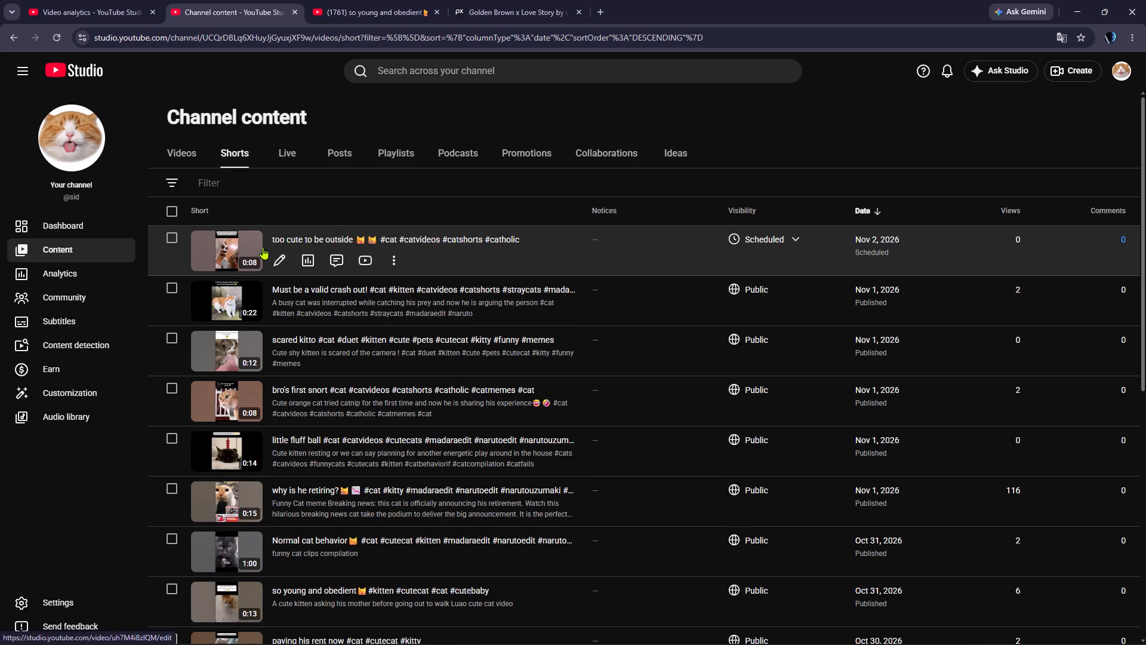
# Open the details of the scheduled "too cute to be outside" Short and play its video preview.
pyautogui.doubleClick(251, 246)
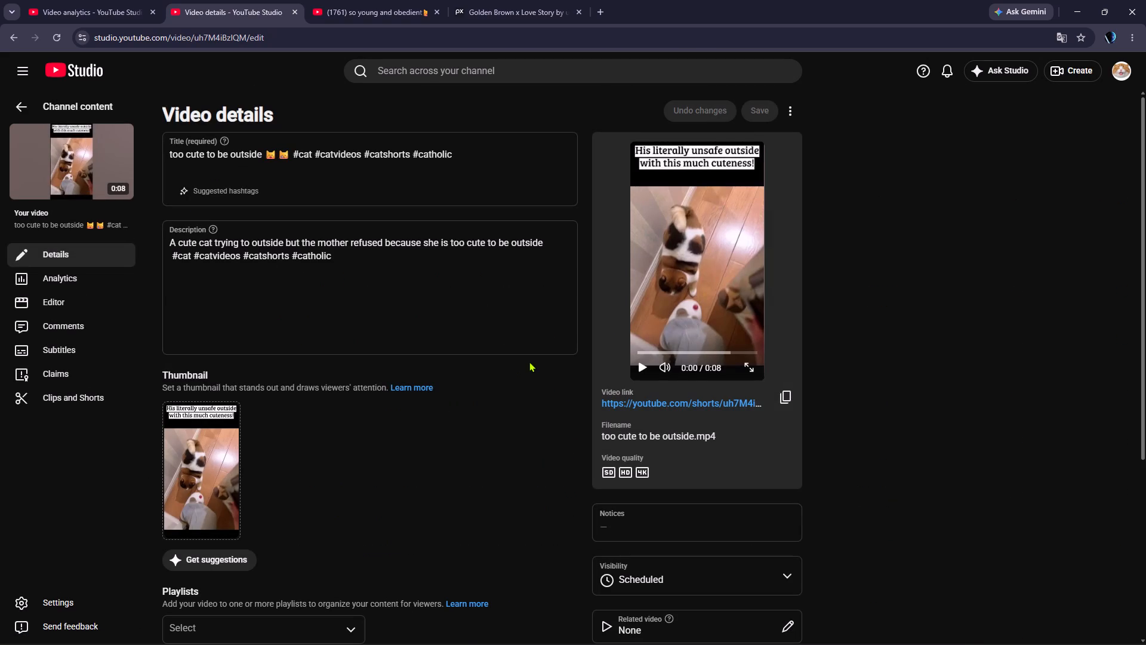
pyautogui.click(640, 373)
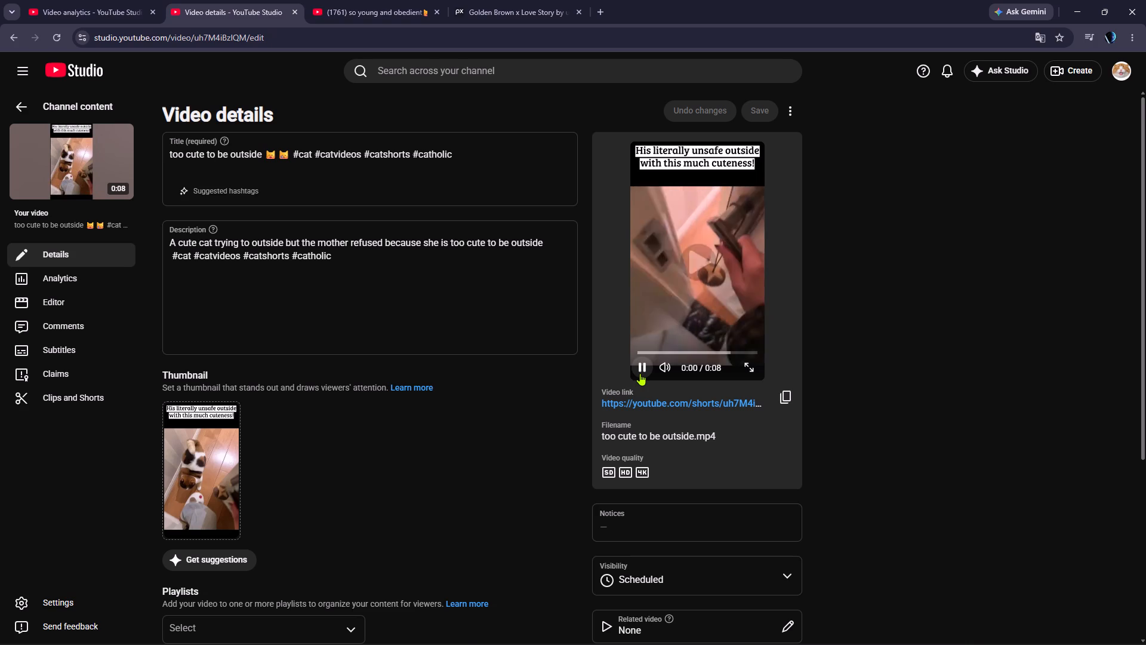